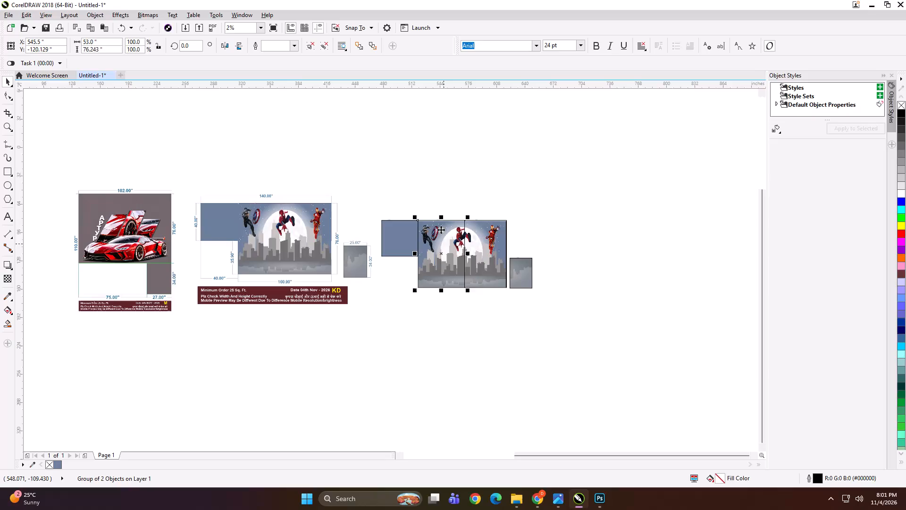
Undo the recent edits back to the unsplit superhero mural and delete the second outline rectangle over it.
{"action": "left_click", "coordinate": [436, 195], "text": "ctrl"}
{"action": "key", "text": "ctrl+z"}
{"action": "key", "text": "ctrl+z"}
{"action": "key", "text": "ctrl+z"}
{"action": "key", "text": "ctrl+z"}
{"action": "key", "text": "ctrl+z"}
{"action": "key", "text": "ctrl+z"}
{"action": "key", "text": "ctrl+z"}
{"action": "key", "text": "ctrl+z"}
{"action": "key", "text": "ctrl+z"}
{"action": "key", "text": "ctrl+z"}
{"action": "key", "text": "ctrl+z"}
{"action": "key", "text": "ctrl+z"}
{"action": "key", "text": "ctrl+z"}
{"action": "key", "text": "ctrl+z"}
{"action": "key", "text": "ctrl+z"}
{"action": "key", "text": "ctrl+z"}
{"action": "key", "text": "ctrl+z"}
{"action": "key", "text": "ctrl+z"}
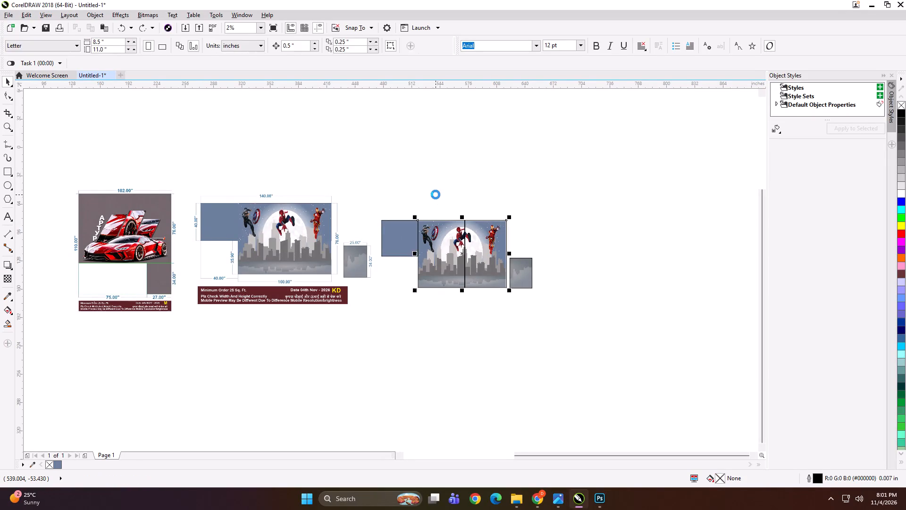
{"action": "key", "text": "Delete"}
Set the width of the remaining rectangle over the mural to 59 inches and left-align it with the mural.
{"action": "left_click", "coordinate": [439, 240]}
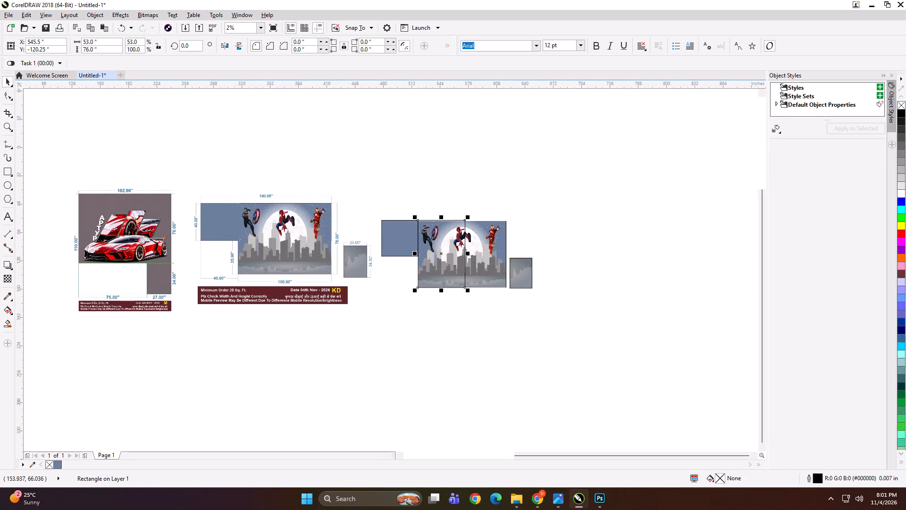
{"action": "left_click_drag", "start_coordinate": [104, 43], "coordinate": [73, 42]}
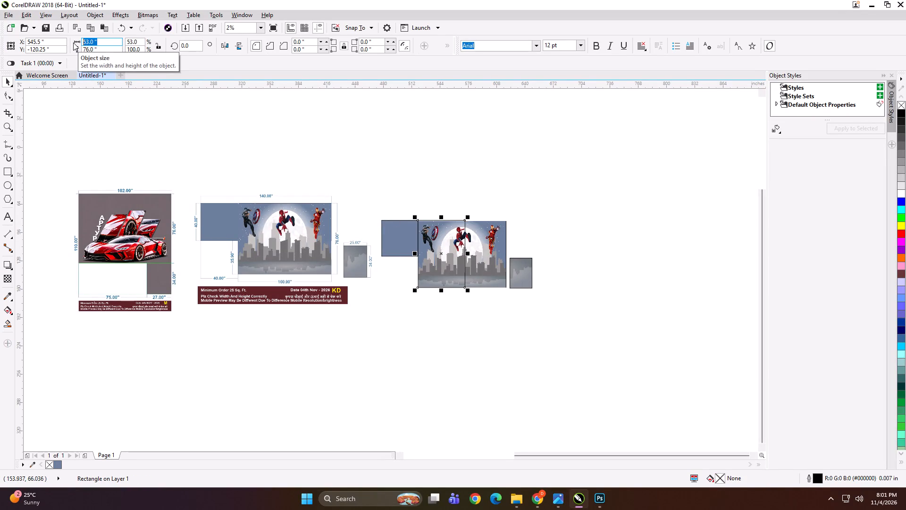
{"action": "type", "text": "59"}
{"action": "key", "text": "Return"}
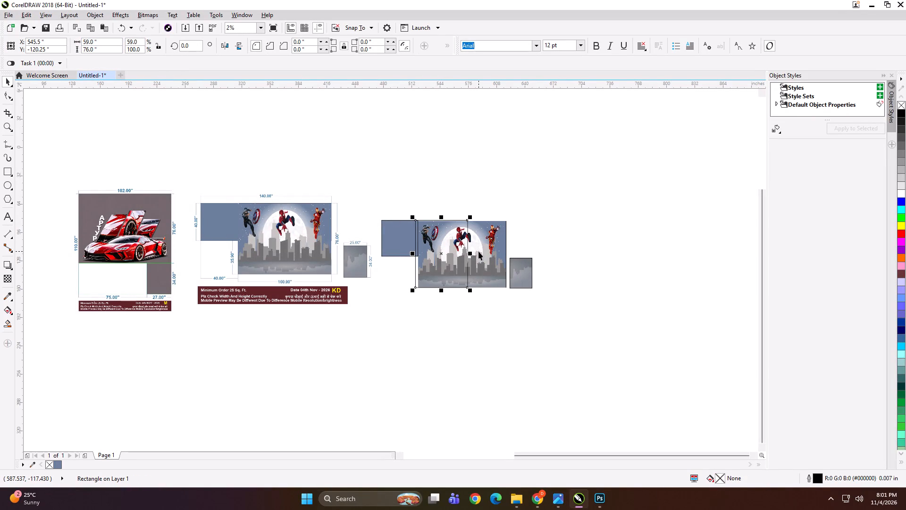
{"action": "left_click", "coordinate": [478, 251], "text": "shift"}
{"action": "key", "text": "l"}
{"action": "left_click", "coordinate": [459, 186]}
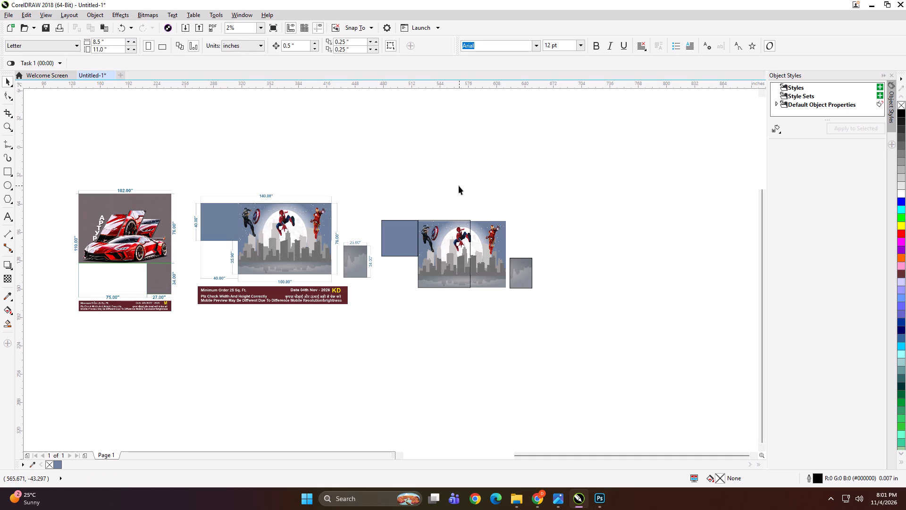
Mirror a copy of the 59-inch rectangle to its right, overlap it by 0.5 inch, and narrow it to 41.5 inches at the mural's edge.
{"action": "left_click", "coordinate": [450, 238]}
{"action": "left_click_drag", "start_coordinate": [415, 253], "coordinate": [497, 257]}
{"action": "right_click", "coordinate": [497, 257], "text": "ctrl"}
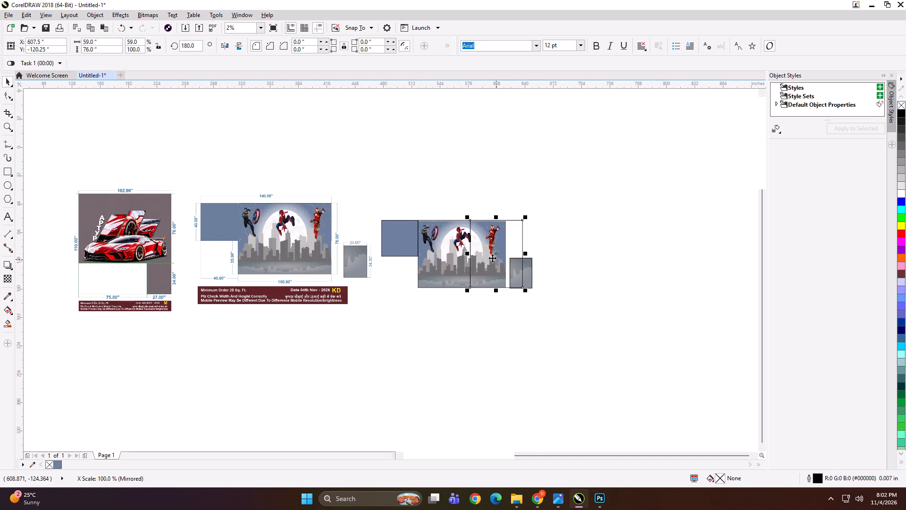
{"action": "scroll", "coordinate": [489, 255], "scroll_direction": "up", "scroll_amount": 1}
{"action": "key", "text": "Left"}
{"action": "left_click_drag", "start_coordinate": [559, 254], "coordinate": [540, 252]}
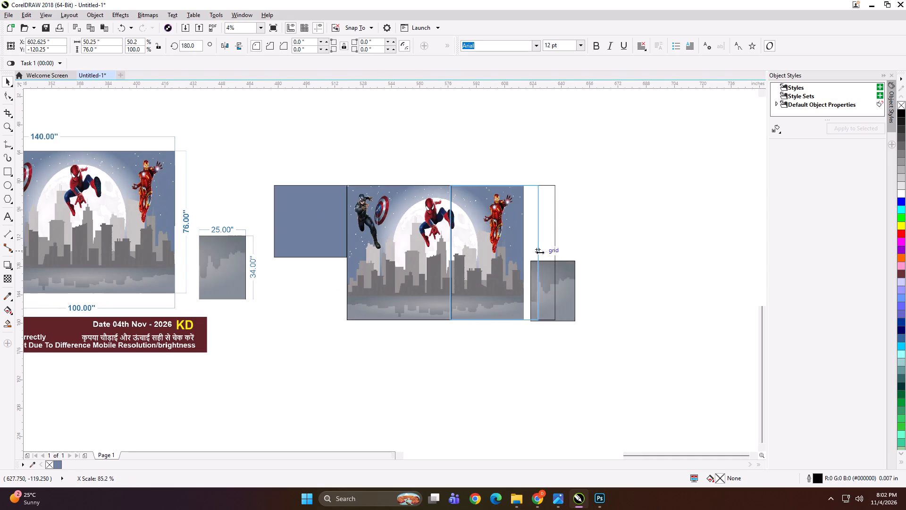
{"action": "left_click_drag", "start_coordinate": [540, 252], "coordinate": [529, 252]}
Group the two rectangles, place the superhero mural inside them, and ungroup the result into two separate panels.
{"action": "double_click", "coordinate": [419, 235], "text": "shift"}
{"action": "key", "text": "ctrl+g"}
{"action": "left_click", "coordinate": [418, 217], "text": "shift"}
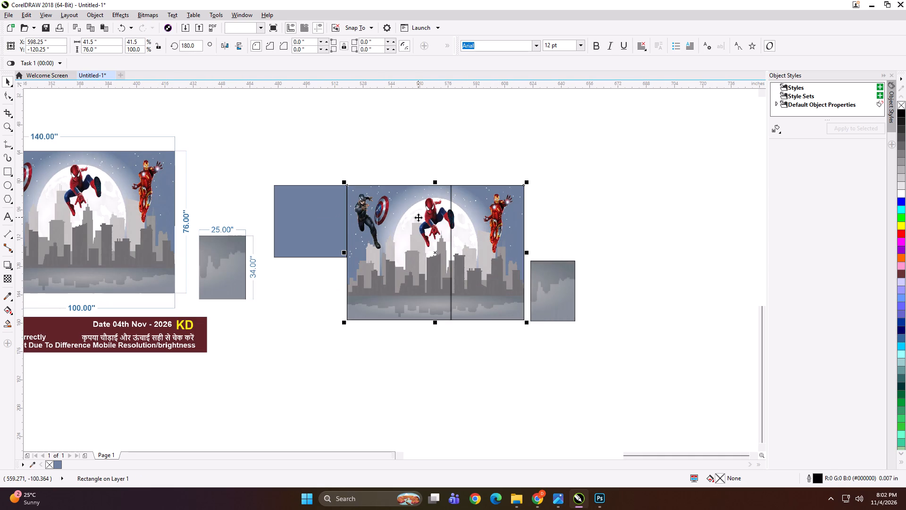
{"action": "key", "text": "ctrl+g"}
{"action": "left_click", "coordinate": [412, 217], "text": "alt"}
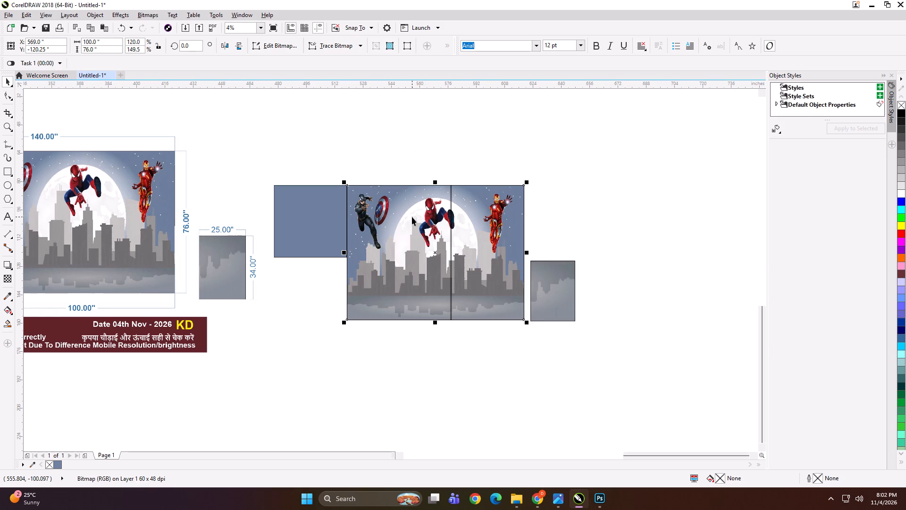
{"action": "key", "text": "shift+Return"}
{"action": "left_click", "coordinate": [413, 217]}
{"action": "key", "text": "ctrl+u"}
{"action": "key", "text": "ctrl+u"}
{"action": "left_click", "coordinate": [406, 145]}
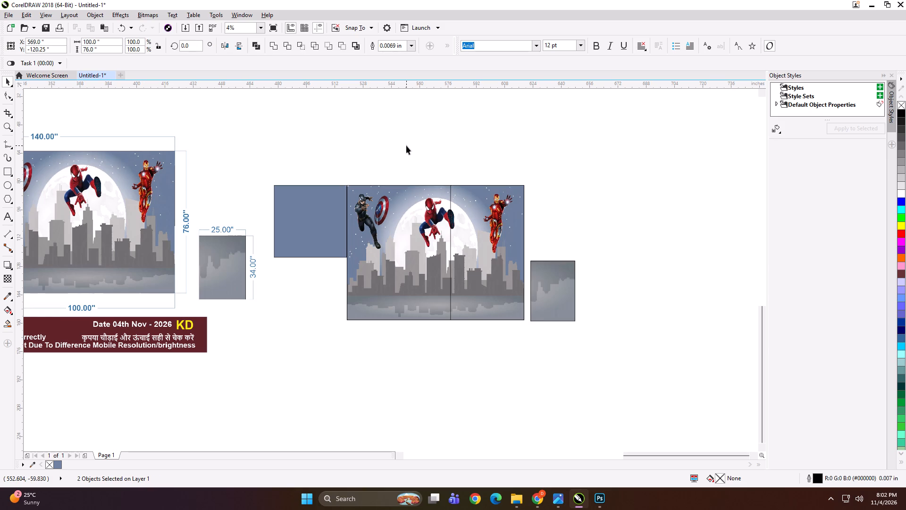
Paste the copied text label at the top edges of the plain blue panel and the 59-inch mural panel, ending the second label in 3.
{"action": "left_click", "coordinate": [7, 212]}
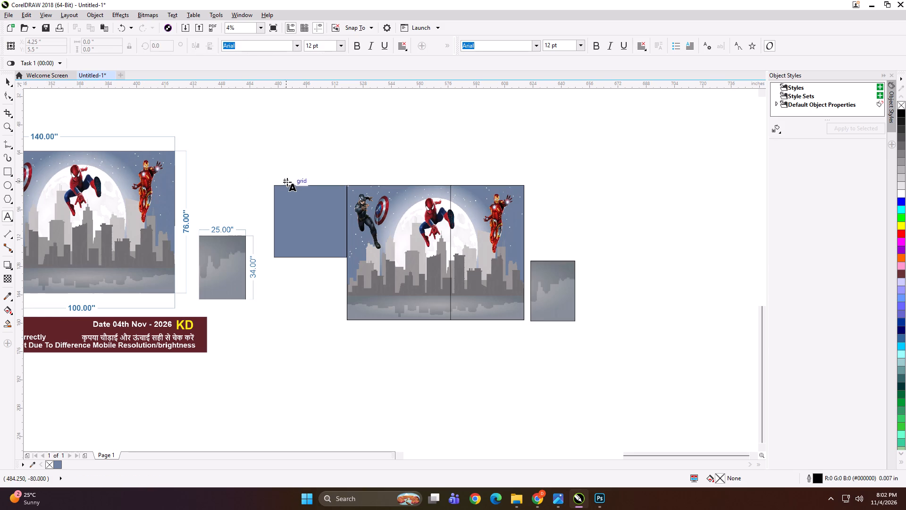
{"action": "left_click", "coordinate": [290, 184]}
{"action": "key", "text": "ctrl+v"}
{"action": "scroll", "coordinate": [291, 184], "scroll_direction": "up", "scroll_amount": 4}
{"action": "scroll", "coordinate": [291, 184], "scroll_direction": "down", "scroll_amount": 3}
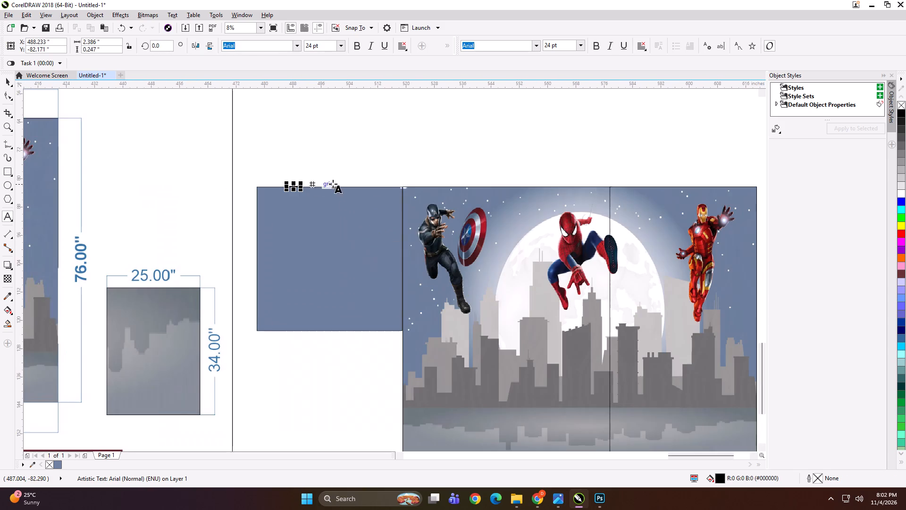
{"action": "left_click", "coordinate": [433, 186]}
{"action": "key", "text": "ctrl+v"}
{"action": "key", "text": "BackSpace"}
{"action": "key", "text": "3"}
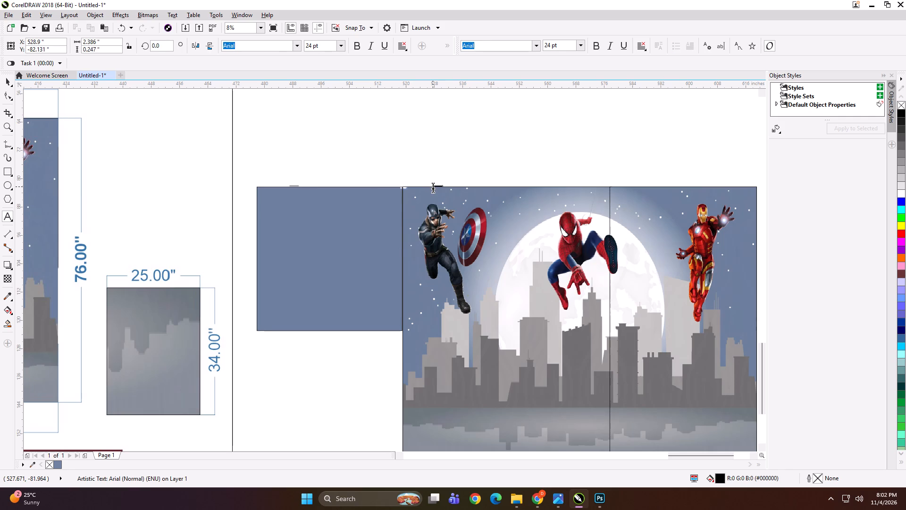
Paste the text label at the top edges of the Iron Man panel and the small grey panel, ending them in 3 and 4.
{"action": "scroll", "coordinate": [391, 185], "scroll_direction": "down", "scroll_amount": 1}
{"action": "left_click", "coordinate": [519, 185]}
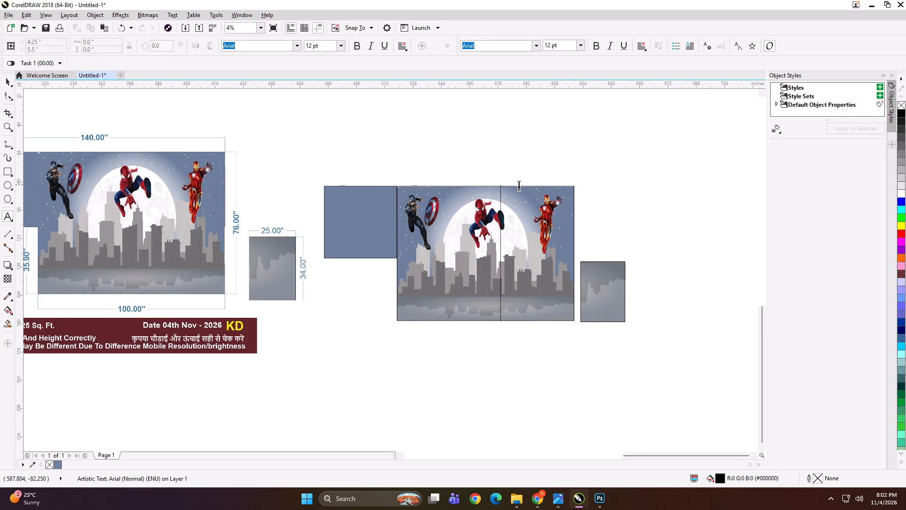
{"action": "key", "text": "ctrl+v"}
{"action": "key", "text": "BackSpace"}
{"action": "key", "text": "3"}
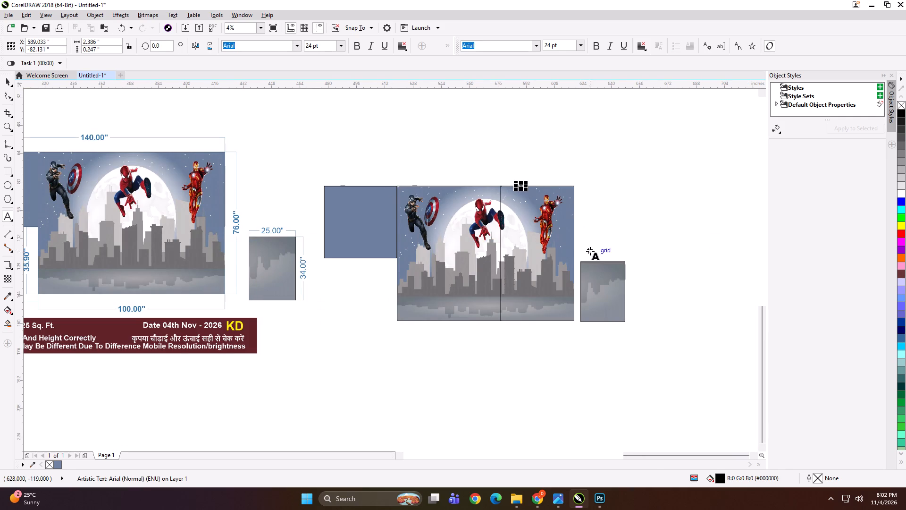
{"action": "left_click", "coordinate": [594, 260]}
{"action": "key", "text": "ctrl+v"}
{"action": "key", "text": "BackSpace"}
{"action": "key", "text": "4"}
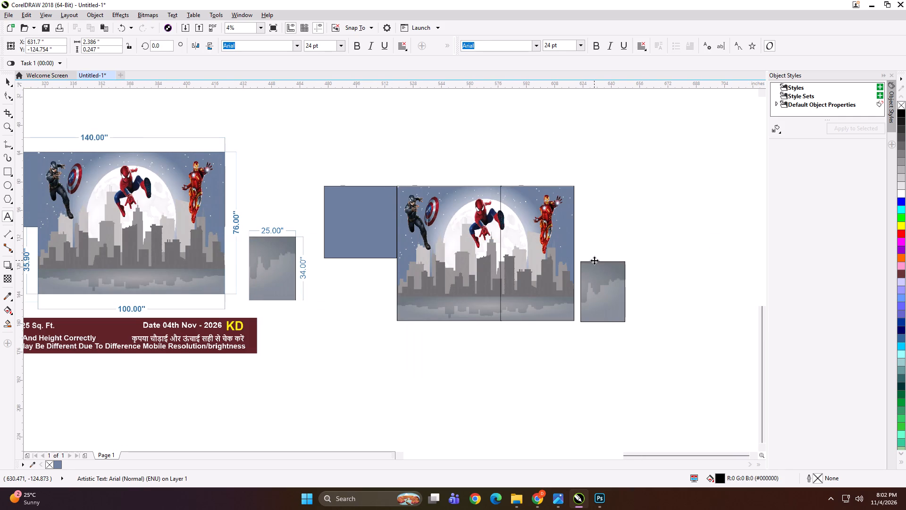
Group each of the four panels with its own text label.
{"action": "scroll", "coordinate": [612, 250], "scroll_direction": "down", "scroll_amount": 1}
{"action": "left_click", "coordinate": [8, 83]}
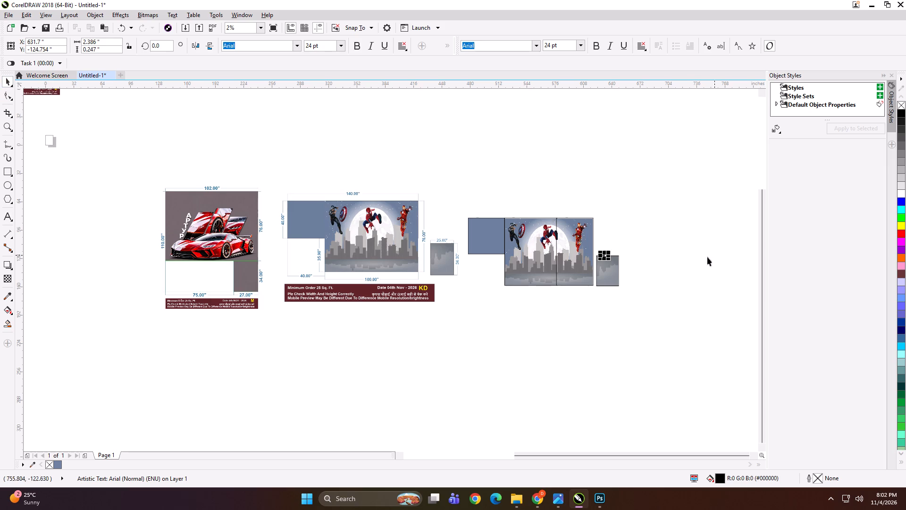
{"action": "left_click", "coordinate": [609, 269], "text": "shift"}
{"action": "key", "text": "ctrl+g"}
{"action": "left_click_drag", "start_coordinate": [549, 201], "coordinate": [572, 248]}
{"action": "left_click", "coordinate": [572, 248], "text": "shift"}
{"action": "key", "text": "ctrl+g"}
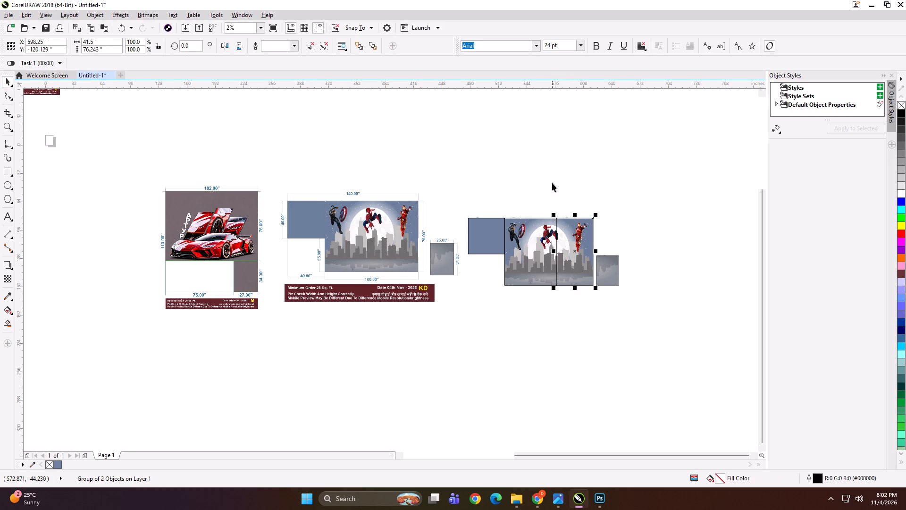
{"action": "left_click_drag", "start_coordinate": [552, 182], "coordinate": [508, 264]}
{"action": "left_click", "coordinate": [518, 243], "text": "shift"}
{"action": "key", "text": "ctrl+g"}
{"action": "left_click_drag", "start_coordinate": [523, 166], "coordinate": [461, 270]}
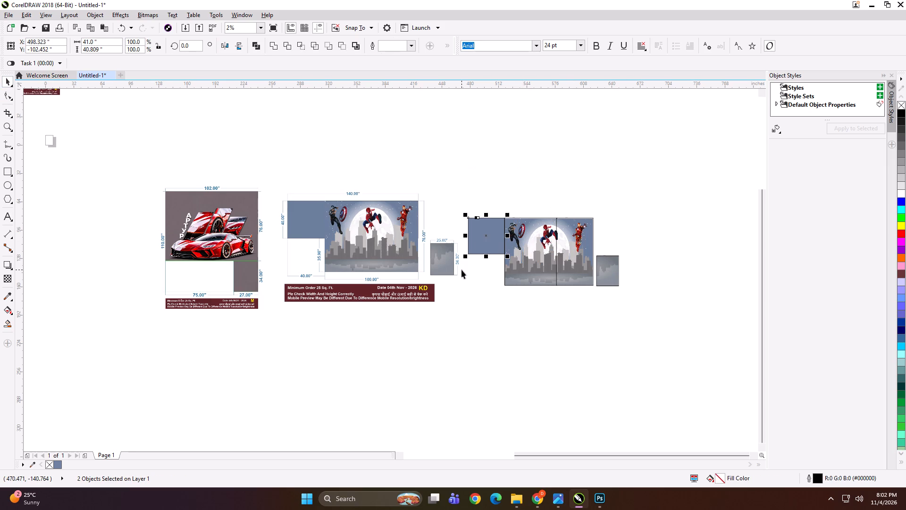
{"action": "key", "text": "ctrl+g"}
Start exporting the plain blue panel and create and open a new folder inside NOV > 4 > RG INTERIOR.
{"action": "key", "text": "ctrl+e"}
{"action": "left_click", "coordinate": [450, 117]}
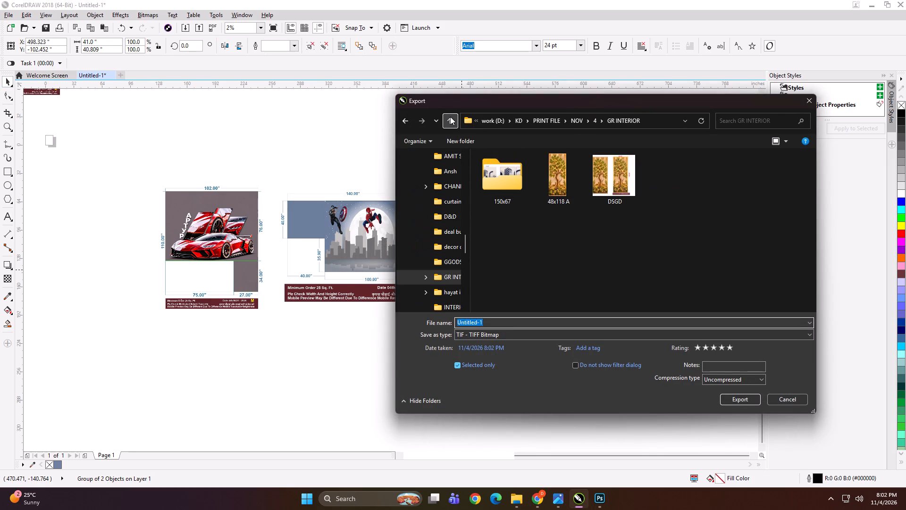
{"action": "left_click", "coordinate": [450, 117]}
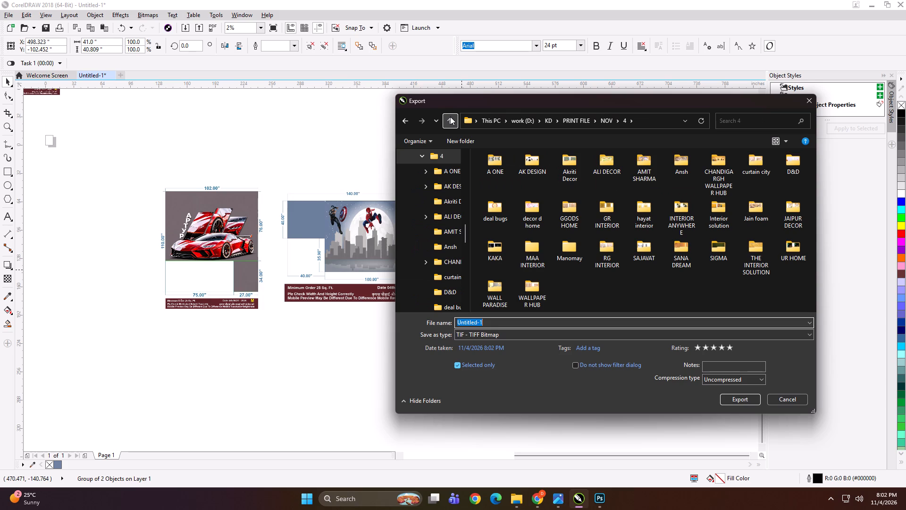
{"action": "double_click", "coordinate": [612, 251]}
{"action": "left_click", "coordinate": [594, 259]}
{"action": "left_click", "coordinate": [461, 144]}
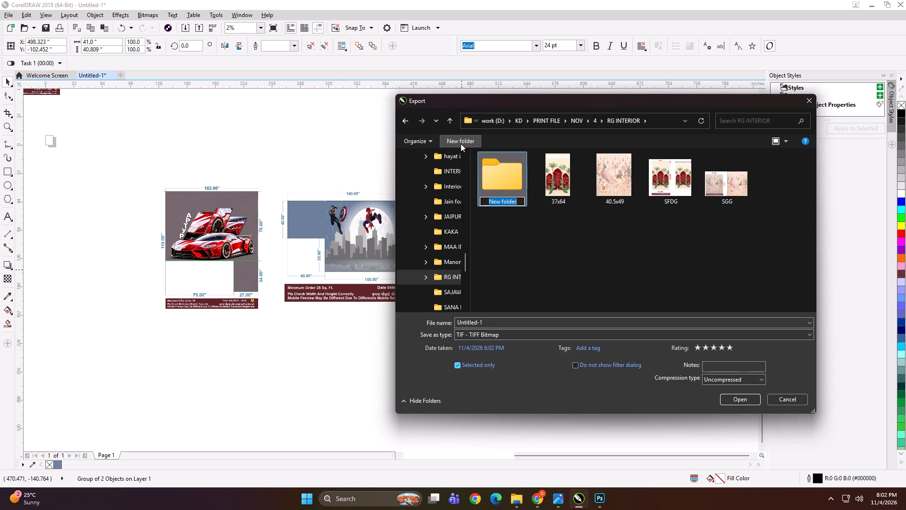
{"action": "left_click", "coordinate": [486, 174]}
{"action": "double_click", "coordinate": [486, 174]}
Begin the file name with 41x, and create and open a subfolder named 140x76 HD.
{"action": "left_click", "coordinate": [520, 317]}
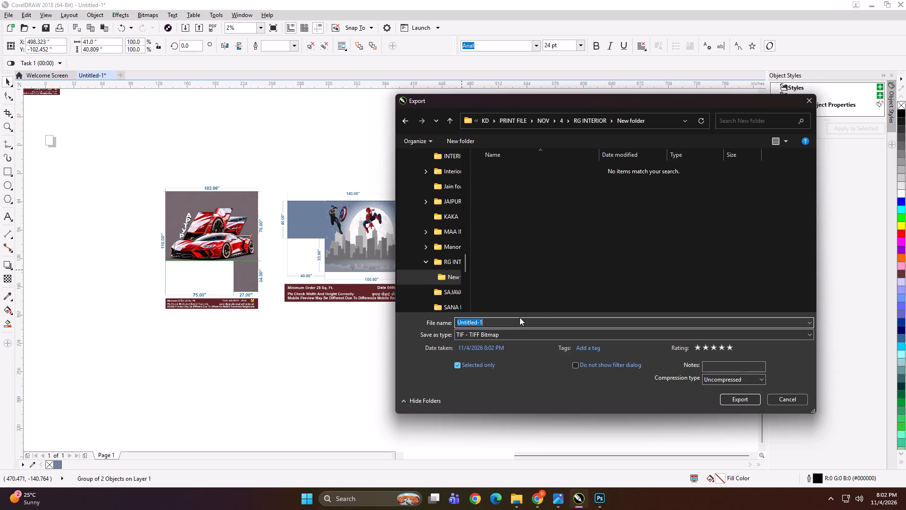
{"action": "type", "text": "41x"}
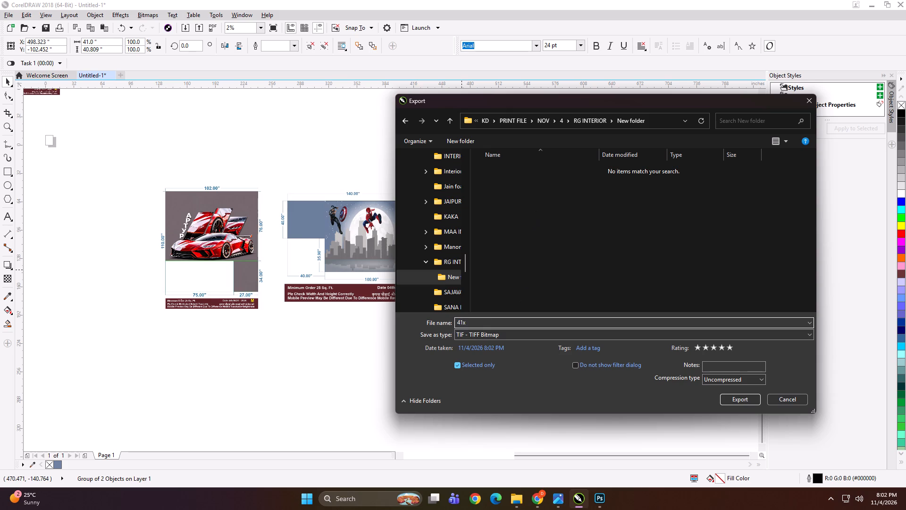
{"action": "left_click", "coordinate": [465, 143]}
{"action": "type", "text": "140x"}
{"action": "type", "text": "76 HD"}
{"action": "key", "text": "Return"}
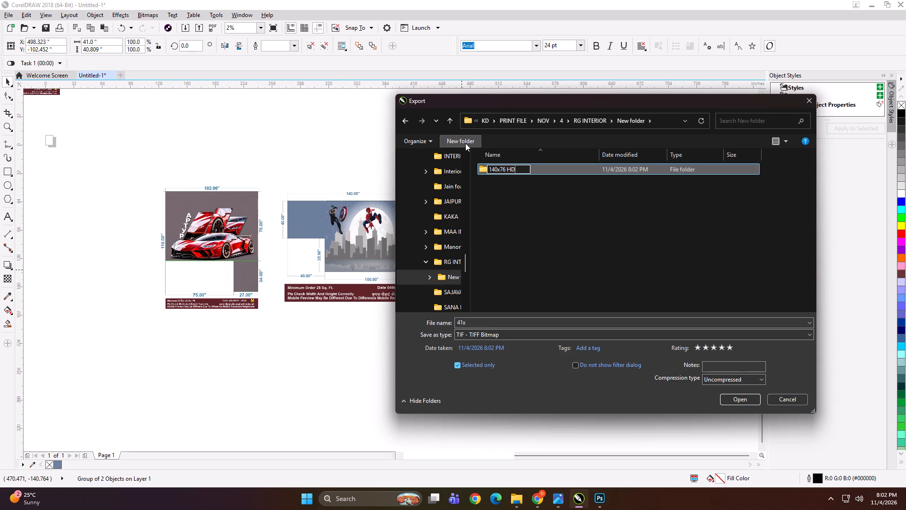
{"action": "double_click", "coordinate": [544, 169]}
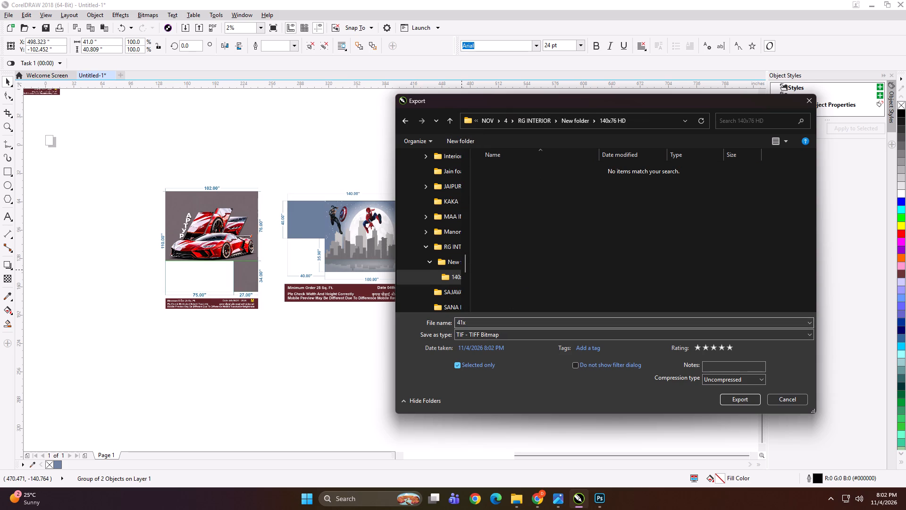
Complete the file name as 41x40 A and export the plain blue panel as a TIFF bitmap.
{"action": "double_click", "coordinate": [505, 324]}
{"action": "key", "text": "Right"}
{"action": "type", "text": "x40"}
{"action": "key", "text": "BackSpace"}
{"action": "key", "text": "BackSpace"}
{"action": "key", "text": "BackSpace"}
{"action": "type", "text": "40 A"}
{"action": "key", "text": "Return"}
{"action": "key", "text": "Return"}
Export the 59-inch mural panel with Captain America and Spider-Man as a TIFF named 59x76 A.
{"action": "left_click", "coordinate": [518, 239]}
{"action": "key", "text": "ctrl+e"}
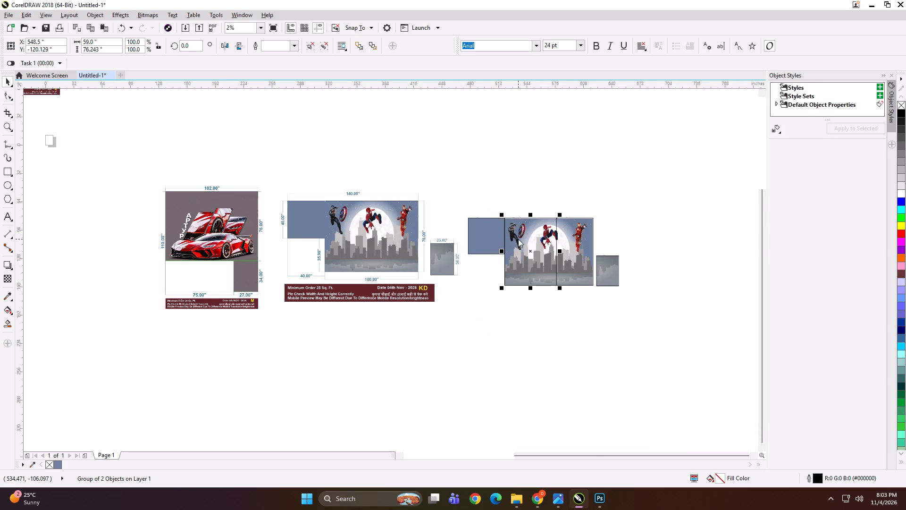
{"action": "left_click", "coordinate": [507, 183]}
{"action": "left_click", "coordinate": [505, 322]}
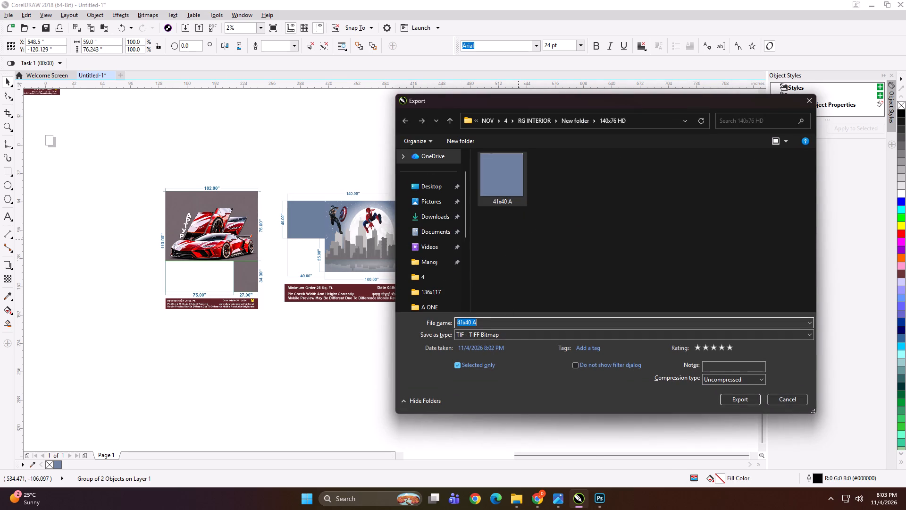
{"action": "key", "text": "Return"}
{"action": "key", "text": "Return"}
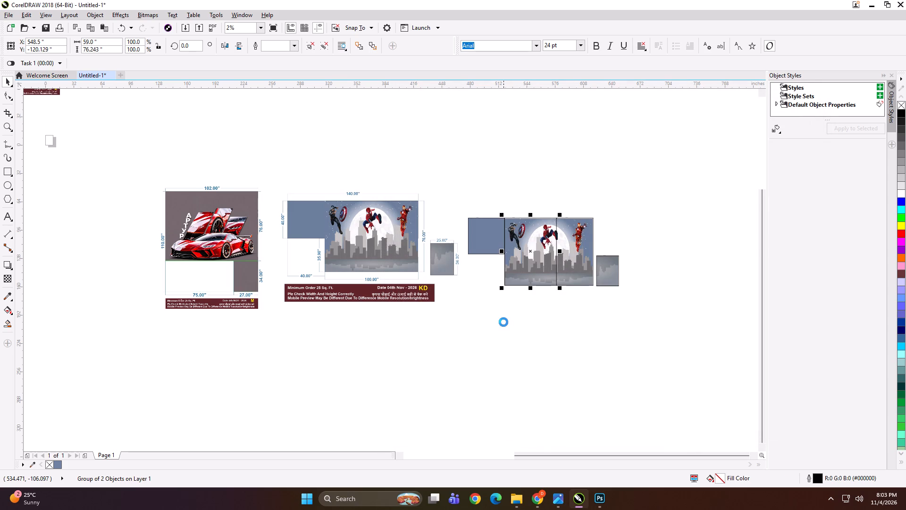
Export the Iron Man panel as a TIFF named 41.5x76 B in the same folder.
{"action": "left_click", "coordinate": [587, 233]}
{"action": "key", "text": "ctrl+e"}
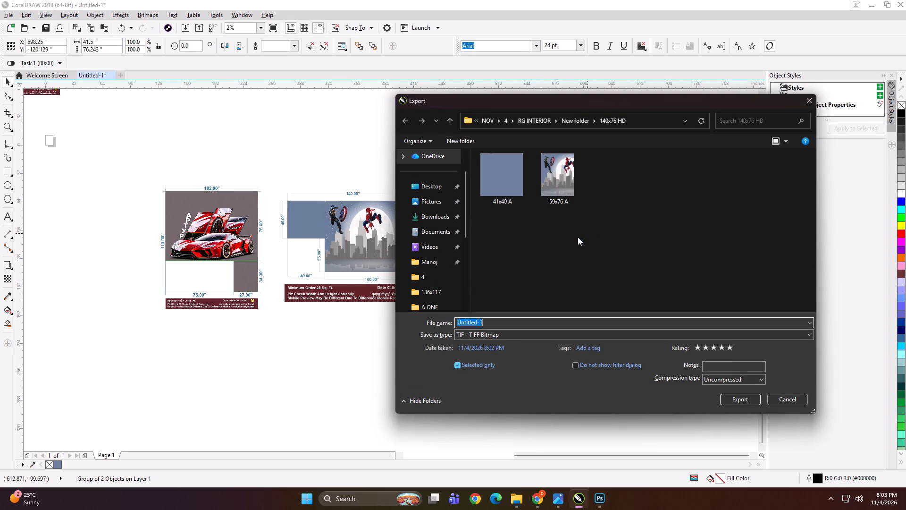
{"action": "type", "text": "41.x76 B"}
{"action": "key", "text": "Return"}
{"action": "key", "text": "Return"}
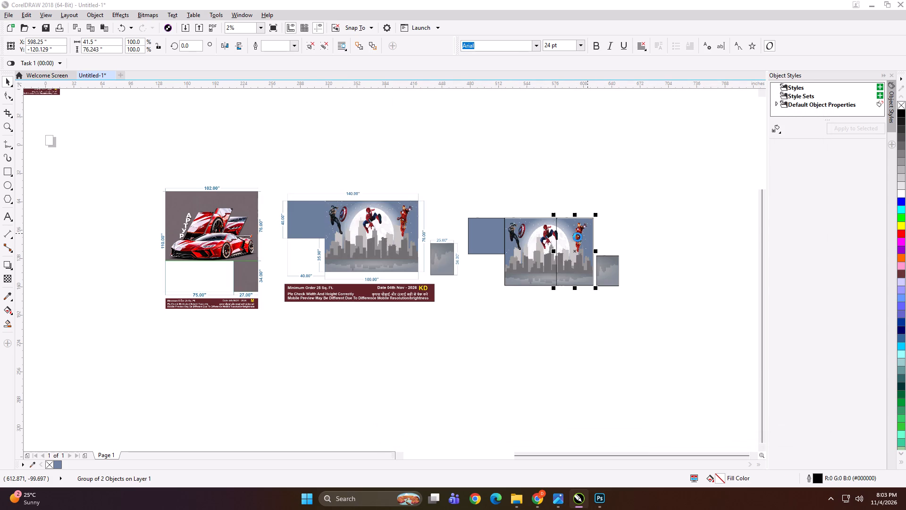
Export the small grey panel as a TIFF named 25x34 D in the same folder.
{"action": "left_click_drag", "start_coordinate": [641, 237], "coordinate": [584, 313]}
{"action": "key", "text": "ctrl+e"}
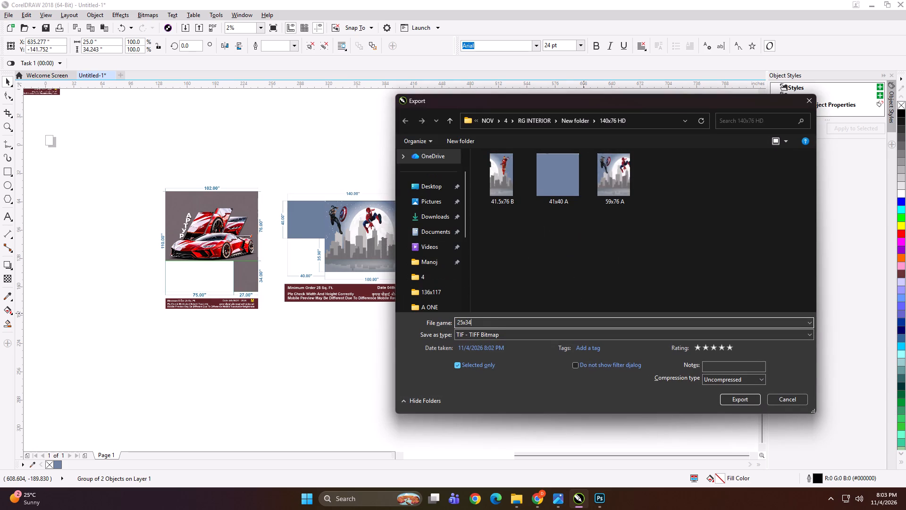
{"action": "key", "text": "d"}
{"action": "key", "text": "Return"}
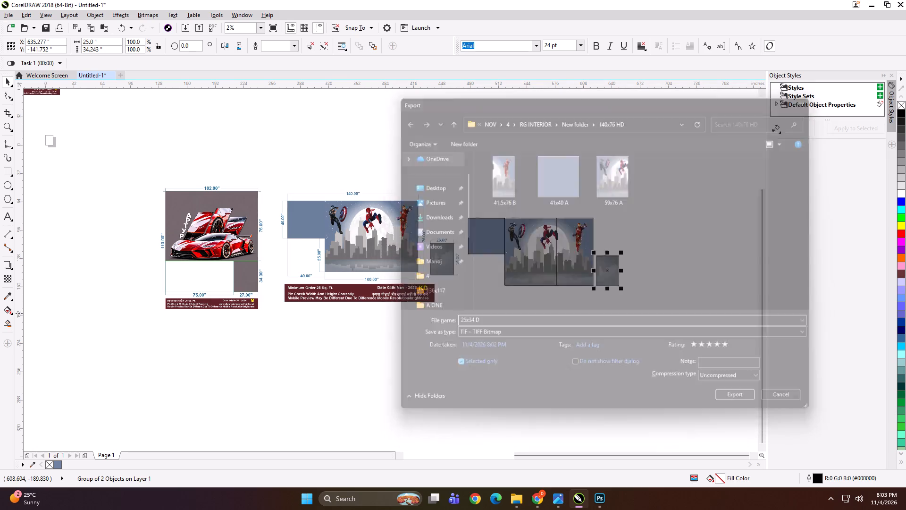
{"action": "key", "text": "Return"}
Move both mural panels and the small grey panel about 4.5 inches right, away from the plain blue panel.
{"action": "left_click_drag", "start_coordinate": [494, 195], "coordinate": [655, 333]}
{"action": "key", "text": "Right"}
{"action": "key", "text": "Right"}
{"action": "key", "text": "Right"}
{"action": "key", "text": "Right"}
{"action": "key", "text": "Right"}
{"action": "key", "text": "Right"}
{"action": "key", "text": "Right"}
{"action": "key", "text": "Right"}
{"action": "key", "text": "Right"}
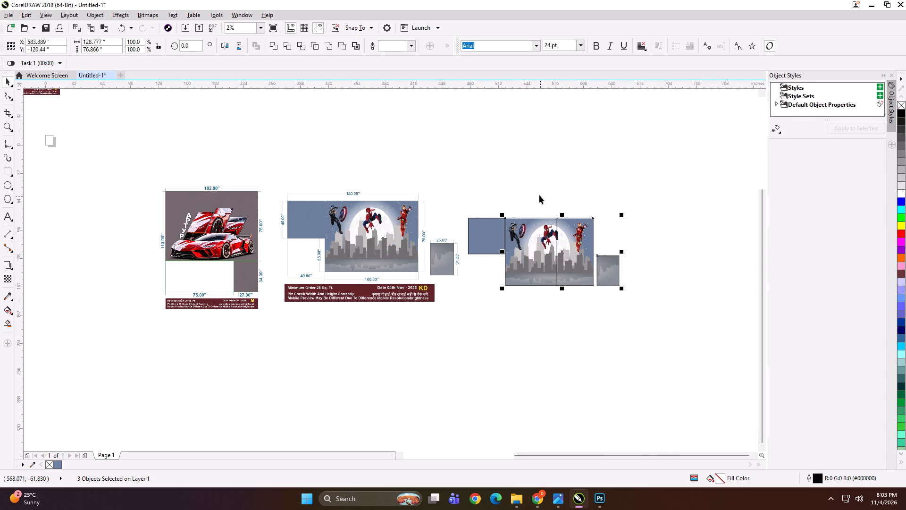
Move the Iron Man panel and the small grey panel about 4 inches further right, away from the 59-inch mural panel.
{"action": "left_click_drag", "start_coordinate": [537, 194], "coordinate": [665, 342]}
{"action": "key", "text": "Right"}
{"action": "key", "text": "Right"}
{"action": "key", "text": "Right"}
{"action": "key", "text": "Right"}
{"action": "key", "text": "Right"}
{"action": "key", "text": "Right"}
{"action": "key", "text": "Right"}
{"action": "key", "text": "Right"}
Move all four separated print panels up beside the superhero mural reference picture and enlarge them proportionally.
{"action": "left_click_drag", "start_coordinate": [673, 186], "coordinate": [490, 322]}
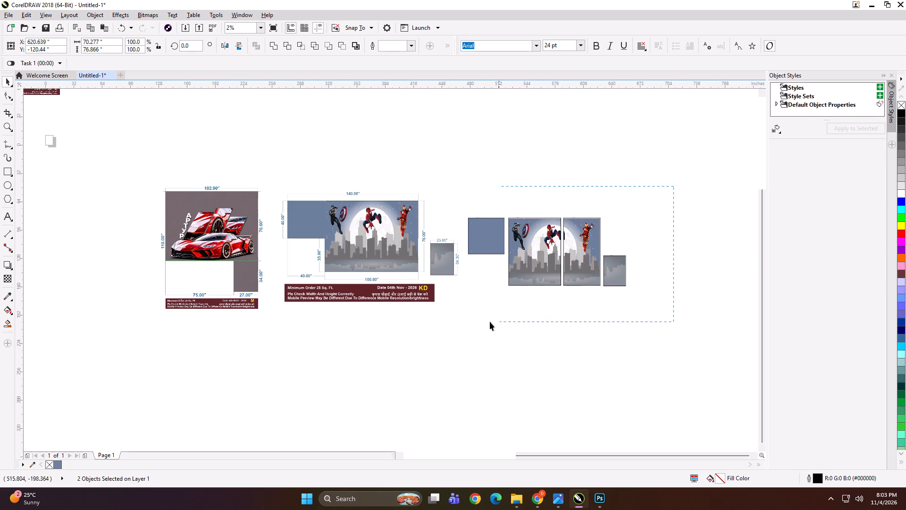
{"action": "left_click_drag", "start_coordinate": [490, 322], "coordinate": [449, 325]}
{"action": "left_click_drag", "start_coordinate": [525, 235], "coordinate": [501, 212]}
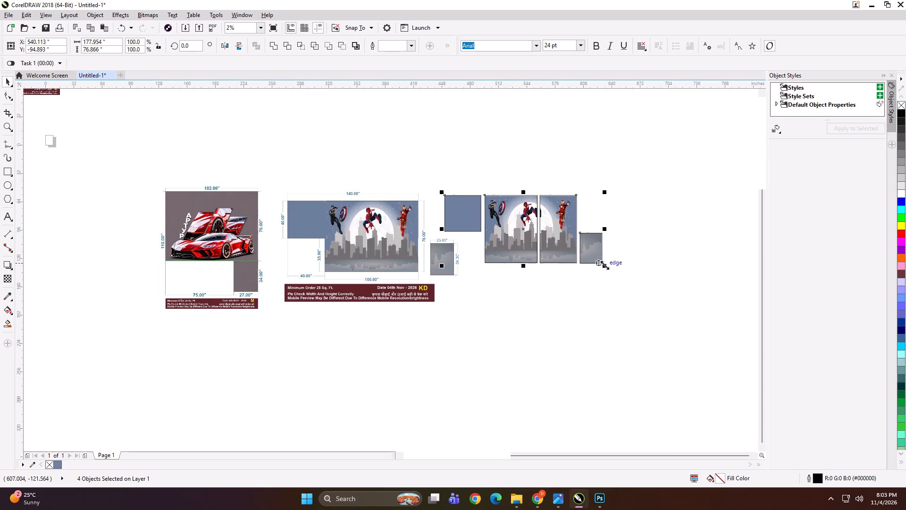
{"action": "left_click_drag", "start_coordinate": [606, 267], "coordinate": [641, 282]}
{"action": "left_click_drag", "start_coordinate": [520, 241], "coordinate": [553, 241]}
Group the four panels with the superhero mural reference picture and shrink the group to about 7.65 x 2.16 inches.
{"action": "left_click", "coordinate": [426, 248], "text": "shift"}
{"action": "key", "text": "ctrl+g"}
{"action": "left_click_drag", "start_coordinate": [671, 306], "coordinate": [517, 263], "text": "shift"}
{"action": "scroll", "coordinate": [481, 251], "scroll_direction": "up", "scroll_amount": 3}
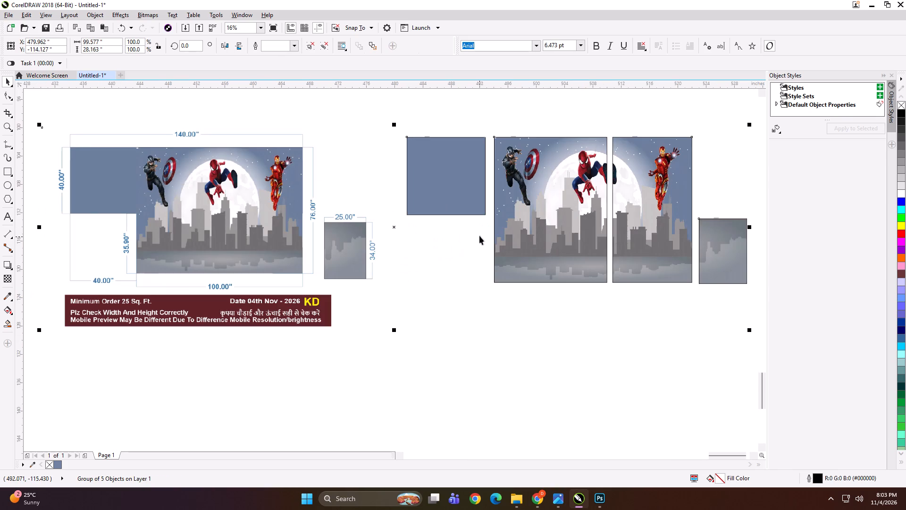
{"action": "left_click_drag", "start_coordinate": [556, 250], "coordinate": [540, 251]}
{"action": "left_click_drag", "start_coordinate": [735, 331], "coordinate": [690, 321], "text": "shift"}
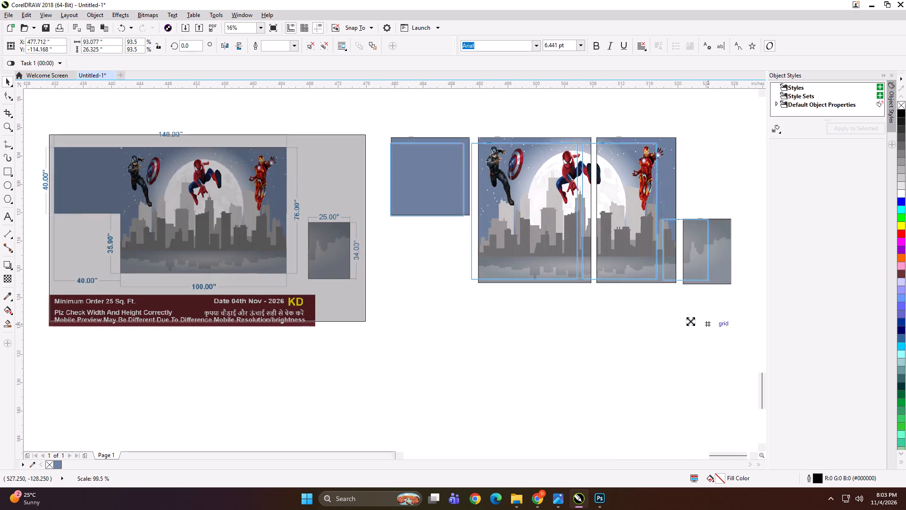
{"action": "left_click_drag", "start_coordinate": [690, 321], "coordinate": [418, 239], "text": "shift"}
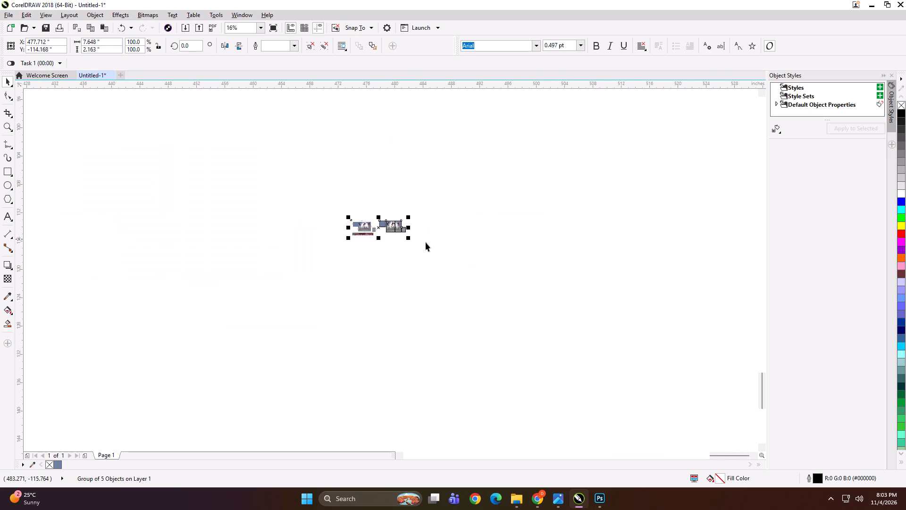
Export the selected group as an uncompressed TIFF named SGD in the 140x76 HD folder.
{"action": "key", "text": "ctrl+e"}
{"action": "type", "text": "SGD"}
{"action": "key", "text": "Return"}
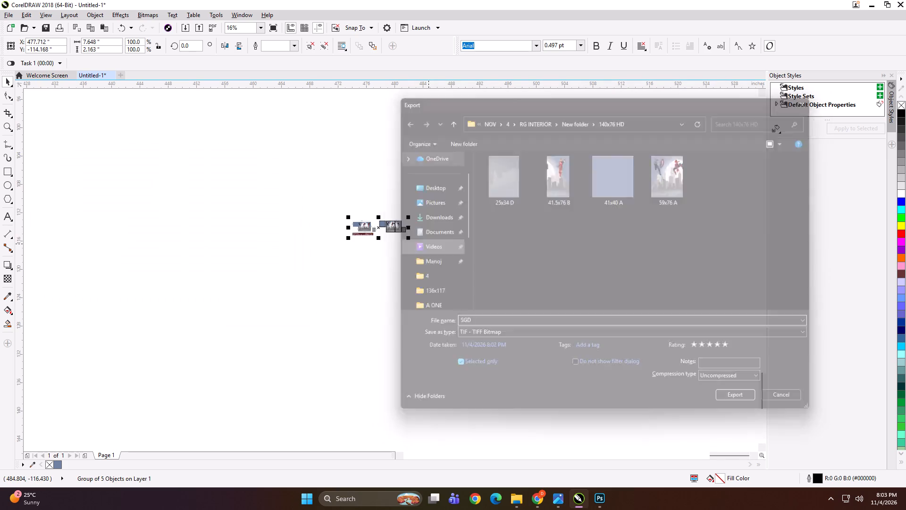
{"action": "key", "text": "Return"}
{"action": "key", "text": "Return"}
Delete the group containing the superhero mural reference and its panels from the drawing.
{"action": "key", "text": "Delete"}
Rearrange the remaining designs, moving the red car wall up near the animal-print design and the Krishna design down beside the page.
{"action": "key", "text": "F4"}
{"action": "left_click", "coordinate": [428, 244]}
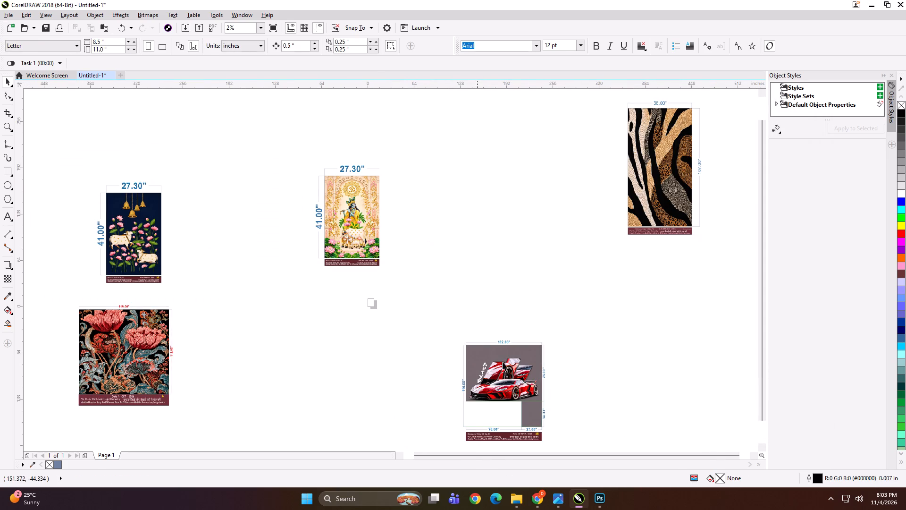
{"action": "left_click_drag", "start_coordinate": [527, 383], "coordinate": [494, 174]}
{"action": "left_click_drag", "start_coordinate": [428, 286], "coordinate": [424, 280]}
{"action": "left_click_drag", "start_coordinate": [341, 199], "coordinate": [363, 289]}
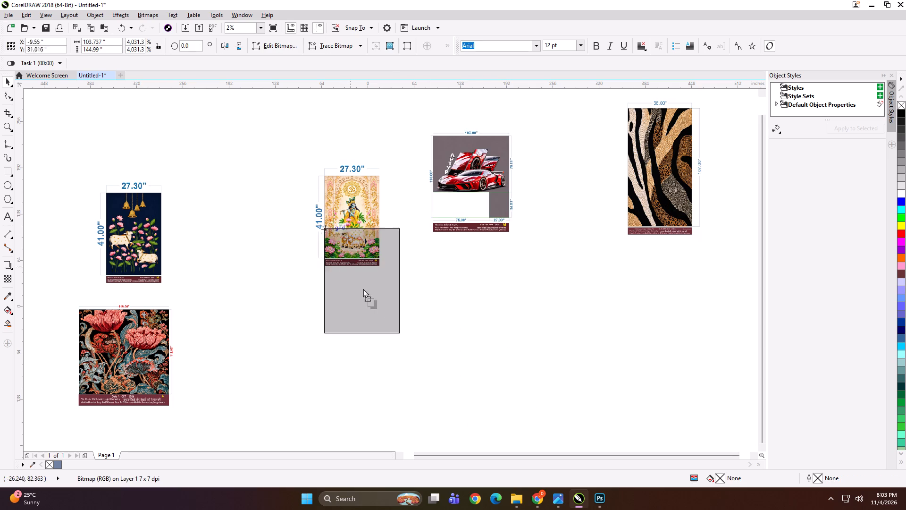
{"action": "left_click_drag", "start_coordinate": [363, 289], "coordinate": [320, 289]}
{"action": "left_click", "coordinate": [440, 303]}
Switch to File Explorer and open the 4-11-25 folder inside ankush on DIGITECH_SHAREDRIVE.
{"action": "left_click", "coordinate": [512, 501]}
{"action": "scroll", "coordinate": [15, 307], "scroll_direction": "up", "scroll_amount": 2}
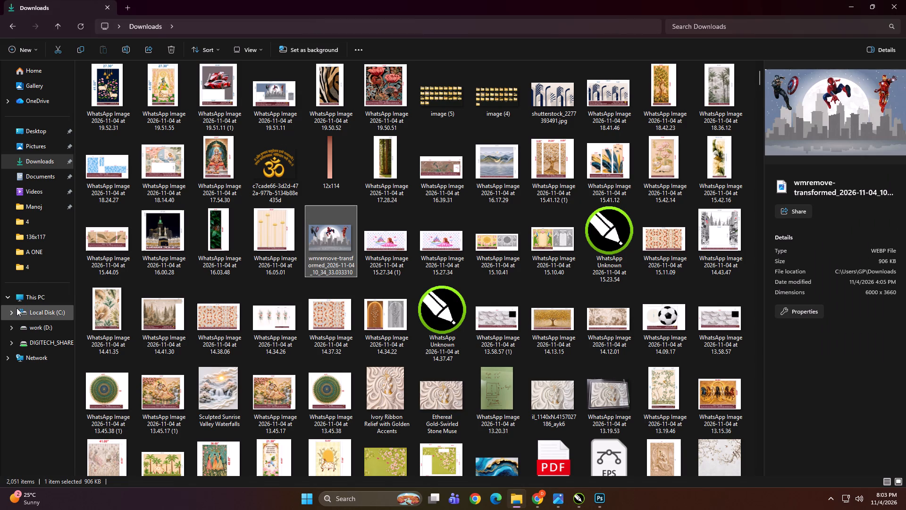
{"action": "scroll", "coordinate": [17, 308], "scroll_direction": "up", "scroll_amount": 1}
{"action": "left_click", "coordinate": [37, 296]}
{"action": "double_click", "coordinate": [133, 287]}
{"action": "double_click", "coordinate": [112, 95]}
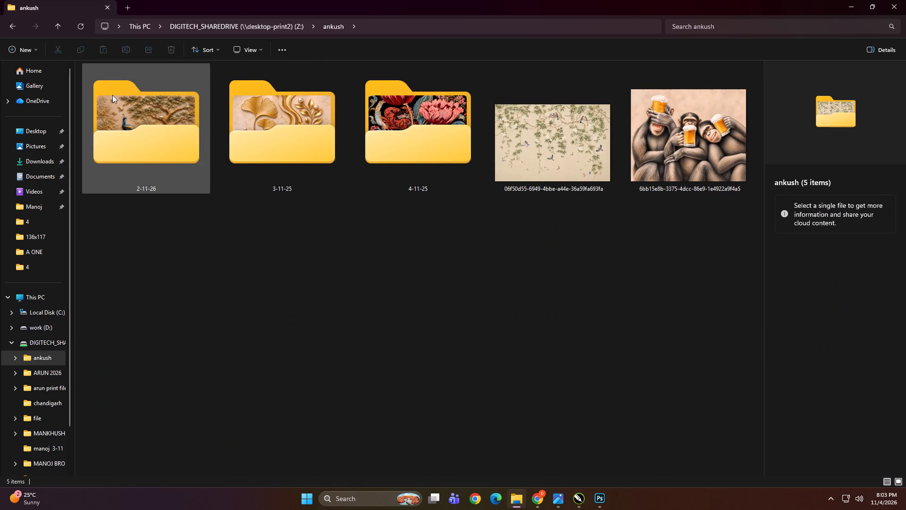
{"action": "left_click", "coordinate": [359, 119]}
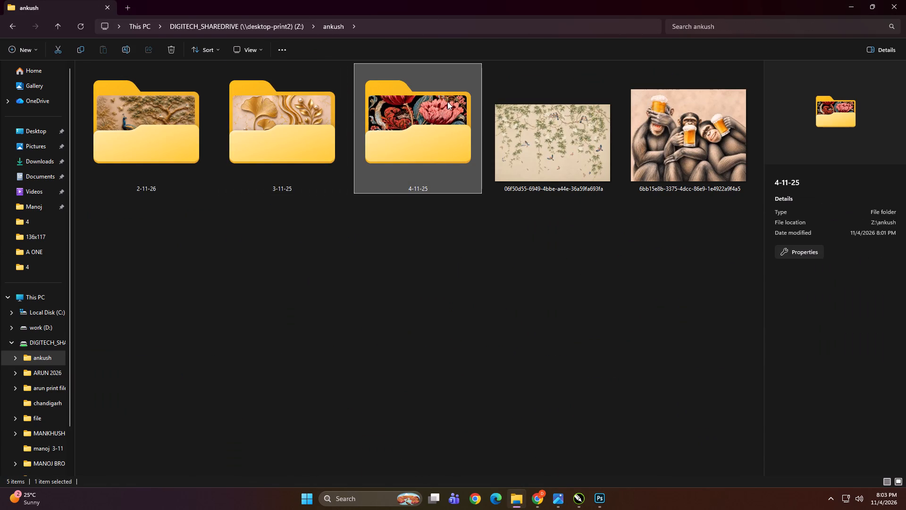
{"action": "double_click", "coordinate": [447, 102]}
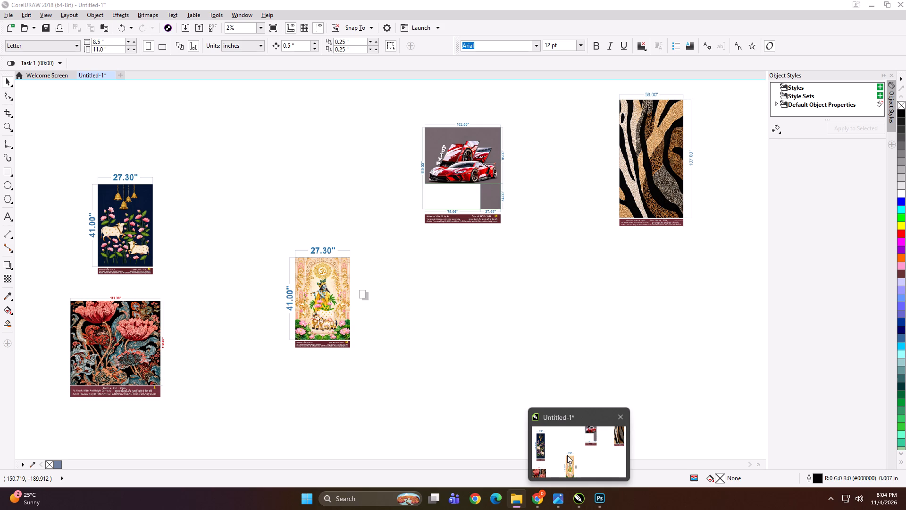
Import the dark red floral image from the 4-11-25 folder into the CorelDRAW drawing, between the floral reference and the Krishna design.
{"action": "left_click", "coordinate": [567, 455]}
{"action": "left_click", "coordinate": [520, 507]}
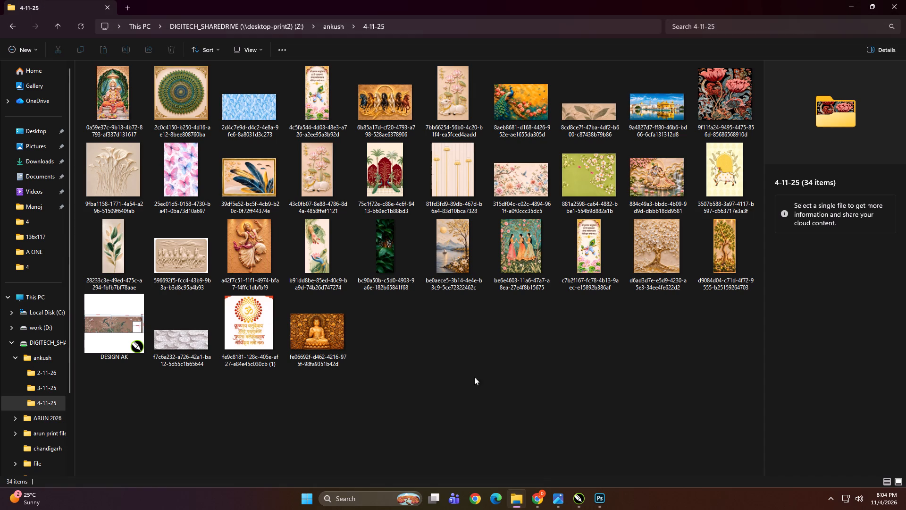
{"action": "left_click", "coordinate": [454, 352]}
{"action": "left_click", "coordinate": [725, 117]}
{"action": "left_click_drag", "start_coordinate": [735, 68], "coordinate": [658, 302]}
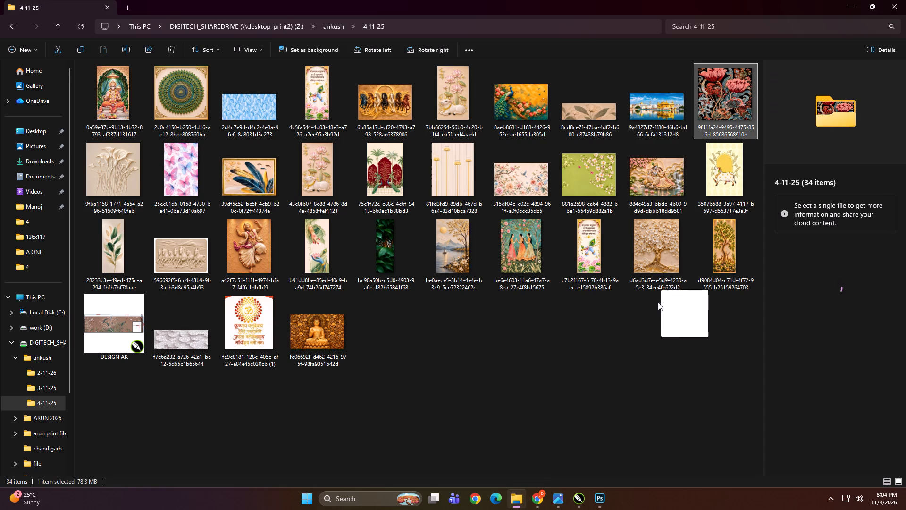
{"action": "left_click_drag", "start_coordinate": [658, 302], "coordinate": [243, 352]}
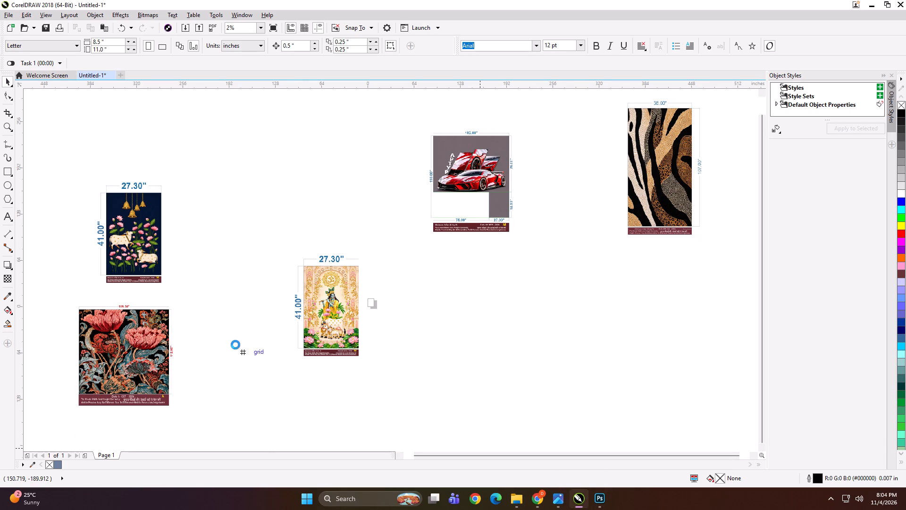
{"action": "left_click_drag", "start_coordinate": [250, 348], "coordinate": [241, 347]}
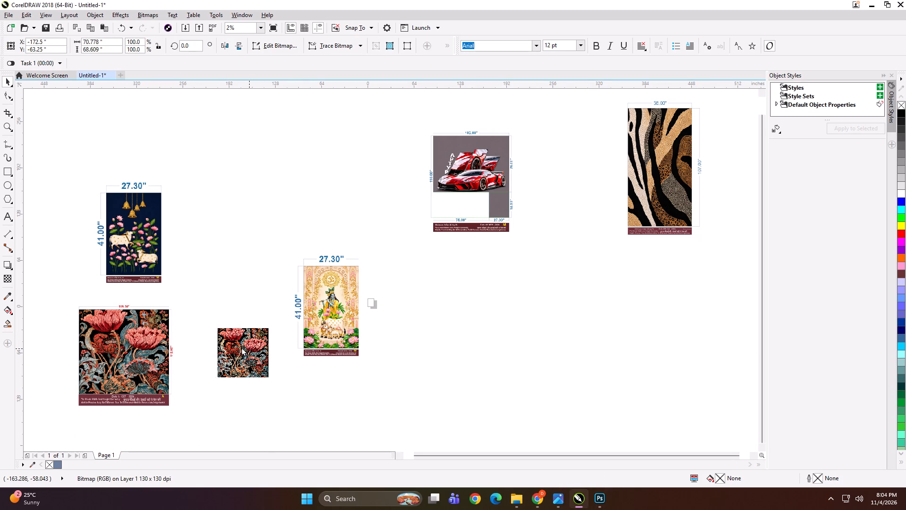
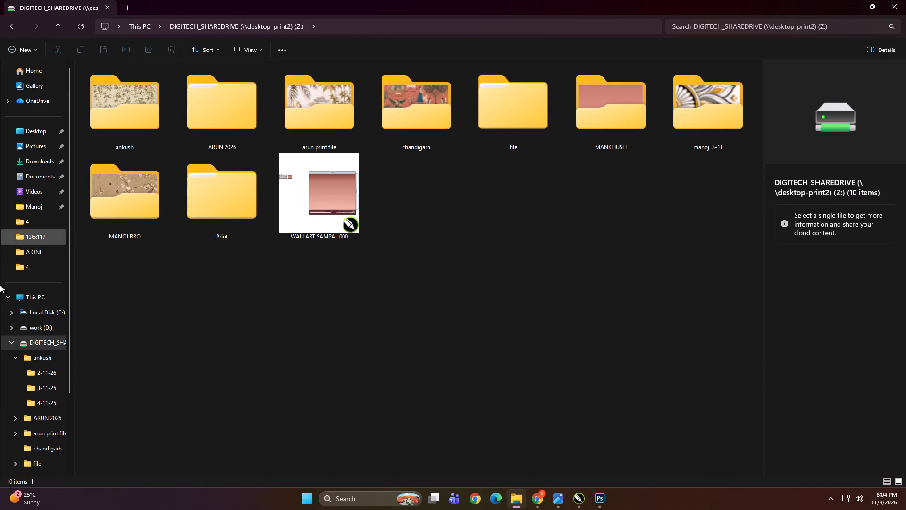
Open folder 2 inside KD > PRINT FILE > NOV on the work (D:) drive and look over its client folders.
{"action": "left_click", "coordinate": [30, 297]}
{"action": "double_click", "coordinate": [257, 166]}
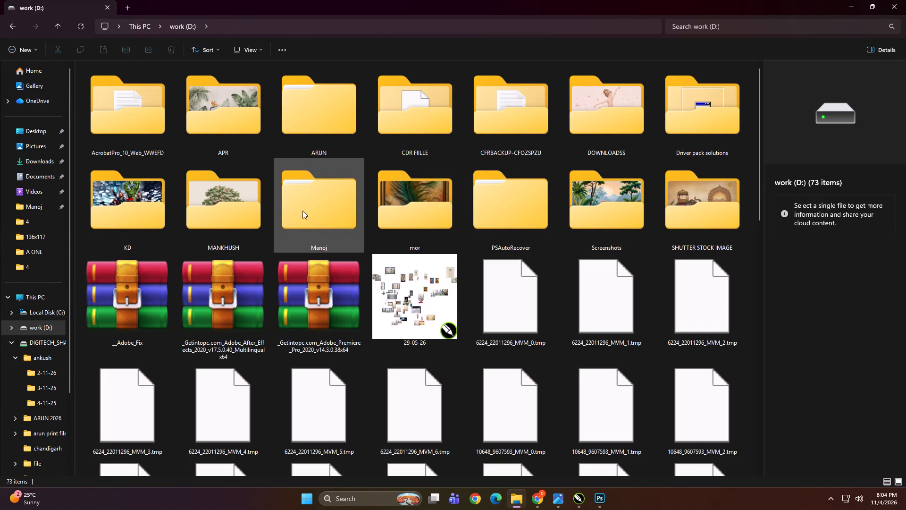
{"action": "left_click", "coordinate": [344, 218]}
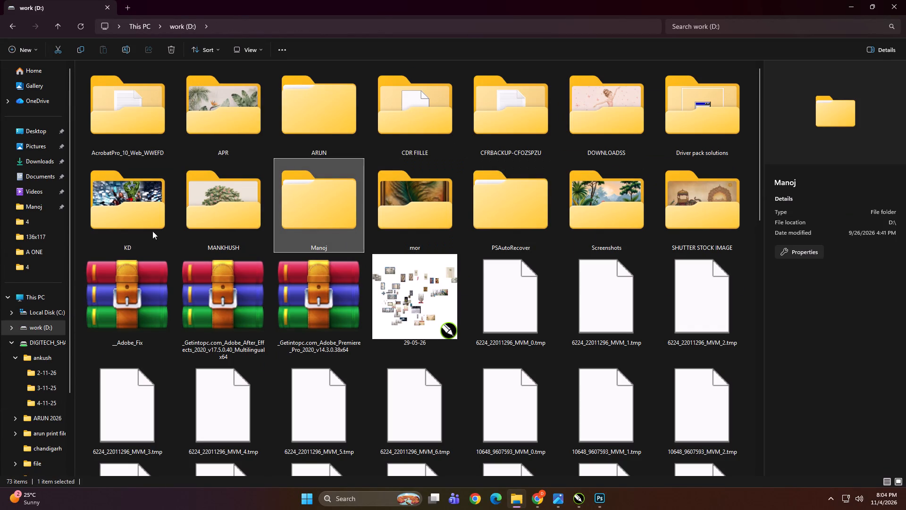
{"action": "double_click", "coordinate": [152, 231]}
{"action": "double_click", "coordinate": [385, 140]}
{"action": "double_click", "coordinate": [171, 140]}
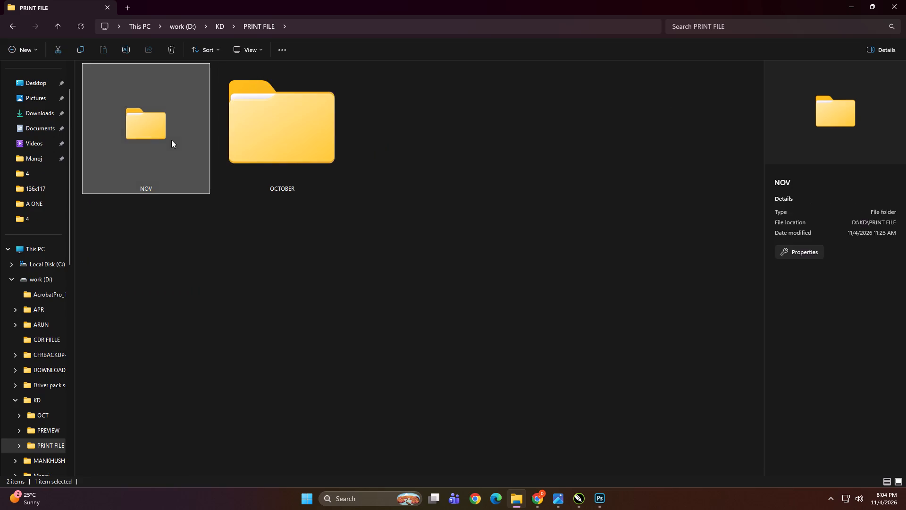
{"action": "left_click", "coordinate": [406, 145]}
{"action": "double_click", "coordinate": [332, 147]}
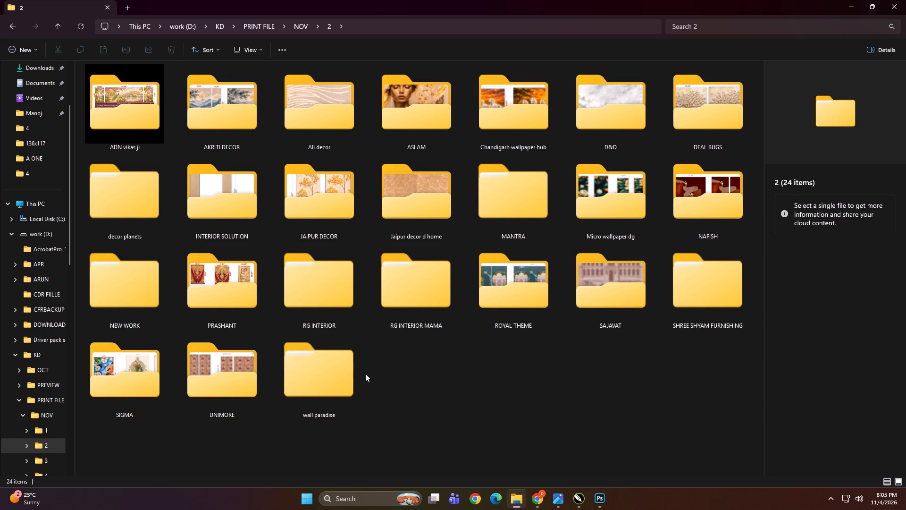
{"action": "double_click", "coordinate": [431, 377]}
{"action": "left_click", "coordinate": [443, 374]}
Search the NOV folder for GOODS and examine the contents of both GOODS HOME folders.
{"action": "key", "text": "BackSpace"}
{"action": "left_click", "coordinate": [418, 287]}
{"action": "left_click", "coordinate": [763, 28]}
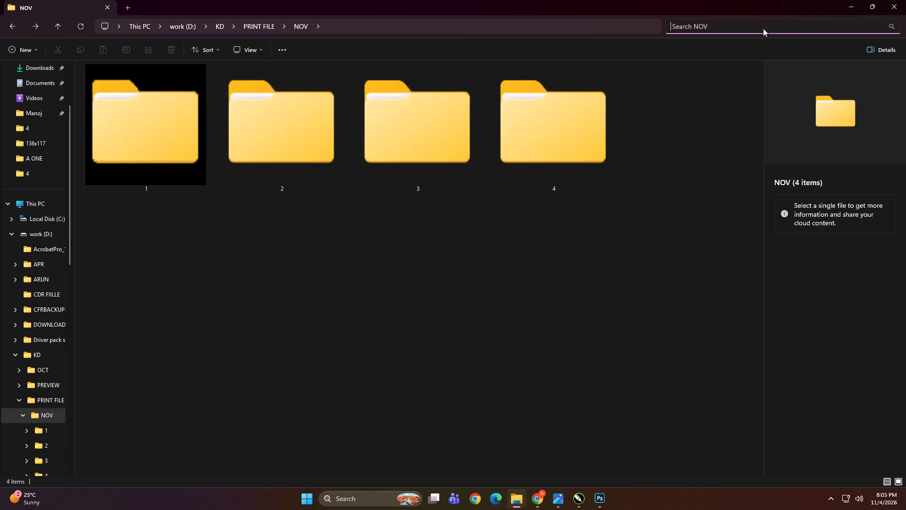
{"action": "type", "text": "GOODS"}
{"action": "scroll", "coordinate": [479, 241], "scroll_direction": "up", "scroll_amount": 8, "text": "ctrl"}
{"action": "double_click", "coordinate": [252, 150]}
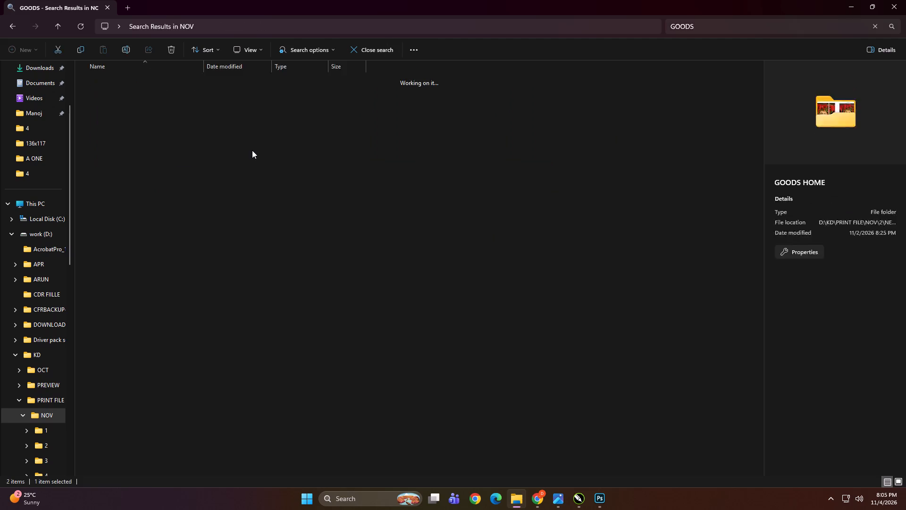
{"action": "scroll", "coordinate": [239, 224], "scroll_direction": "up", "scroll_amount": 13, "text": "ctrl"}
{"action": "scroll", "coordinate": [249, 226], "scroll_direction": "down", "scroll_amount": 2, "text": "ctrl"}
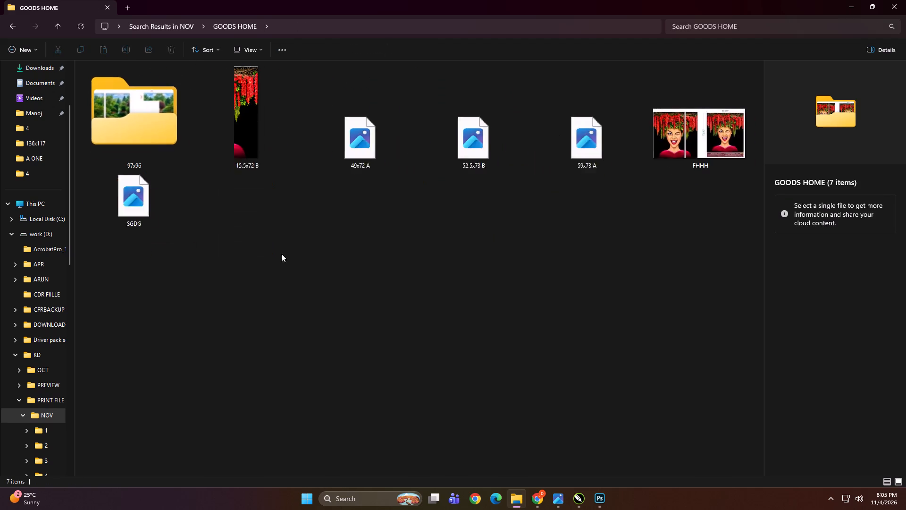
{"action": "scroll", "coordinate": [281, 254], "scroll_direction": "down", "scroll_amount": 3, "text": "ctrl"}
{"action": "left_click", "coordinate": [300, 270]}
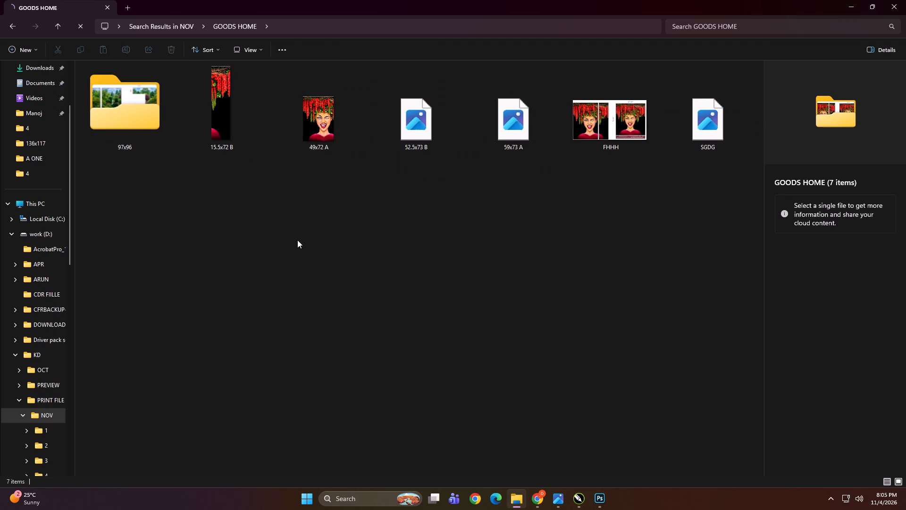
{"action": "key", "text": "BackSpace"}
{"action": "double_click", "coordinate": [137, 129]}
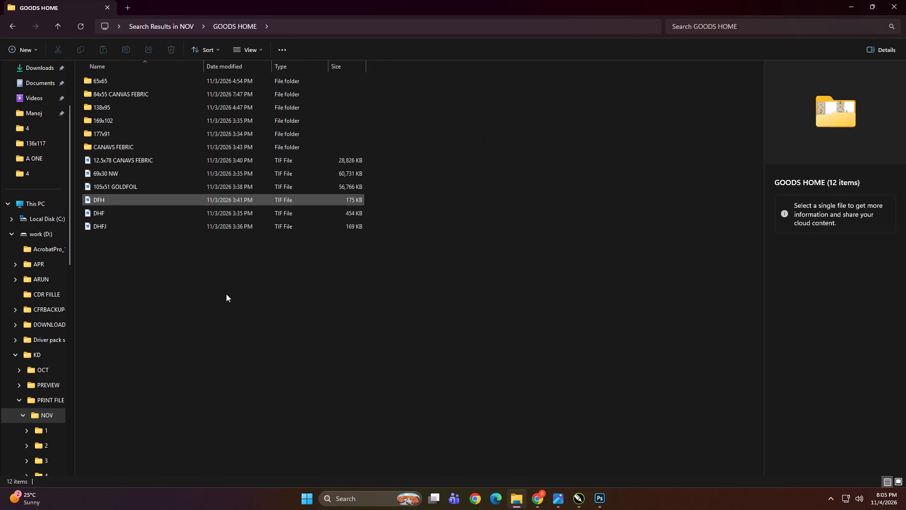
{"action": "scroll", "coordinate": [226, 294], "scroll_direction": "up", "scroll_amount": 20, "text": "ctrl"}
{"action": "scroll", "coordinate": [226, 294], "scroll_direction": "up", "scroll_amount": 13, "text": "ctrl"}
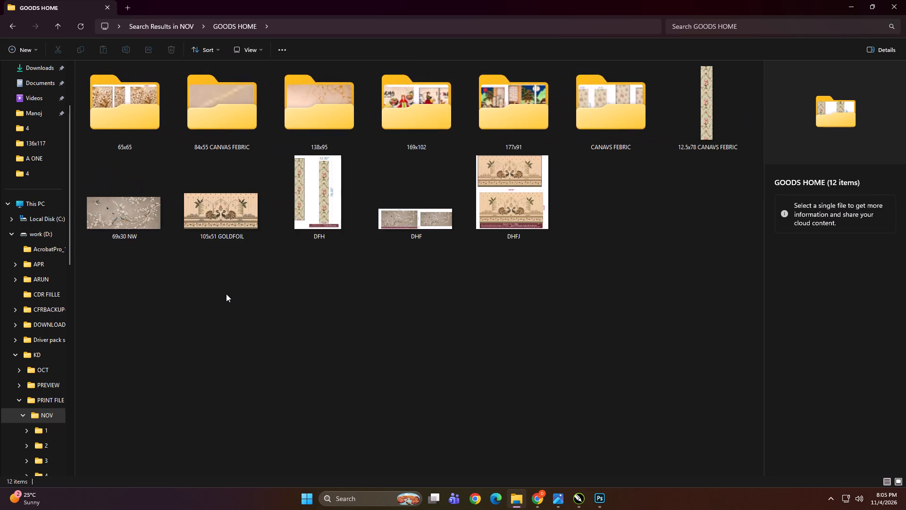
{"action": "scroll", "coordinate": [226, 294], "scroll_direction": "up", "scroll_amount": 2, "text": "ctrl"}
{"action": "left_click", "coordinate": [439, 346]}
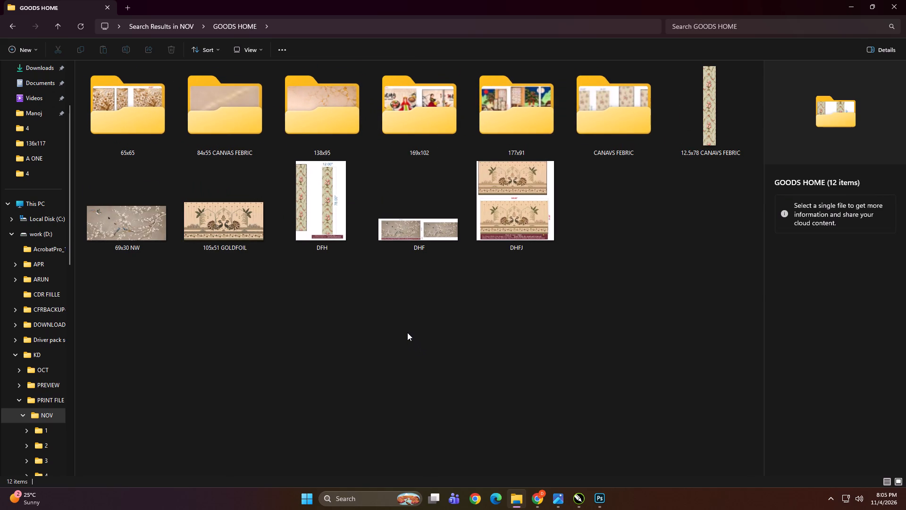
Return to the NOV folder and open its folder 2 to look over the client folders again.
{"action": "key", "text": "BackSpace"}
{"action": "key", "text": "BackSpace"}
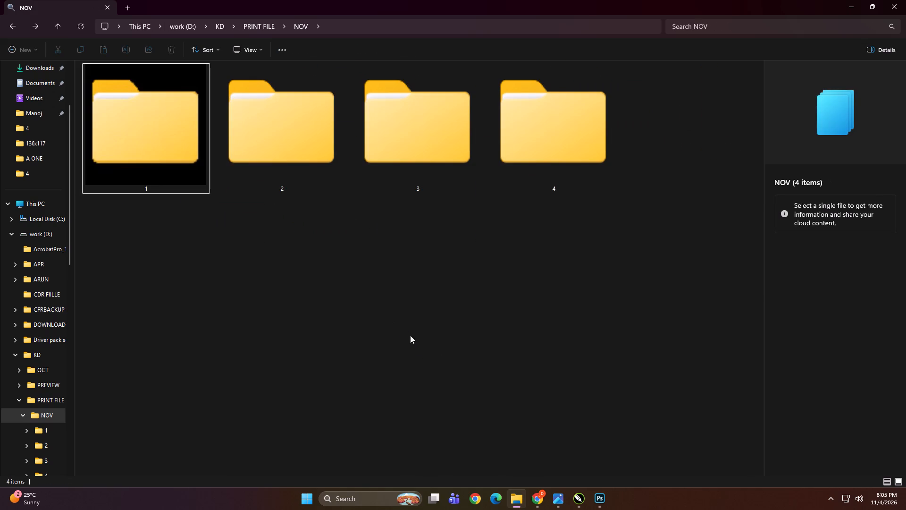
{"action": "left_click", "coordinate": [319, 192]}
{"action": "triple_click", "coordinate": [302, 147]}
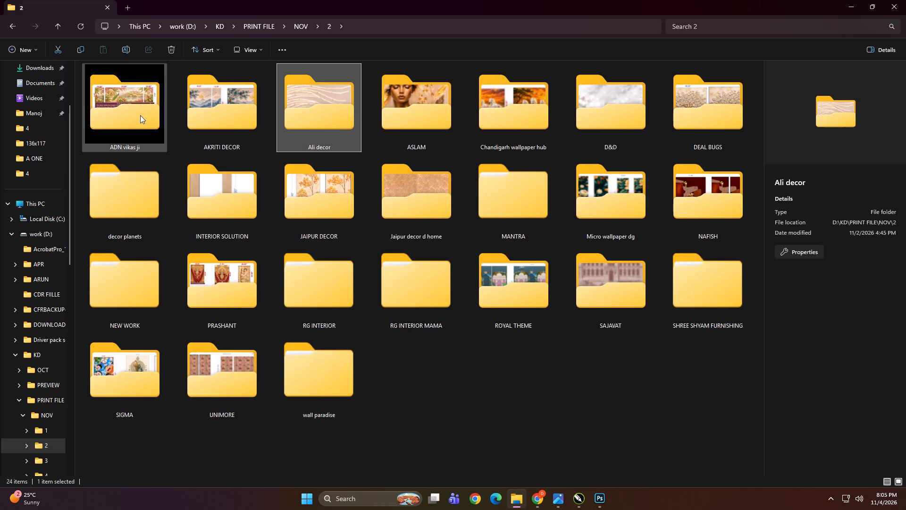
{"action": "left_click", "coordinate": [477, 392]}
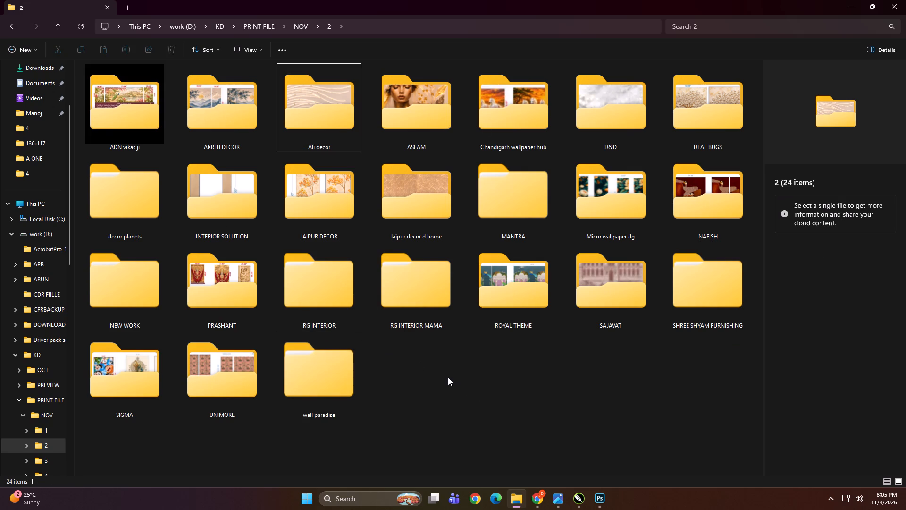
{"action": "left_click", "coordinate": [417, 333]}
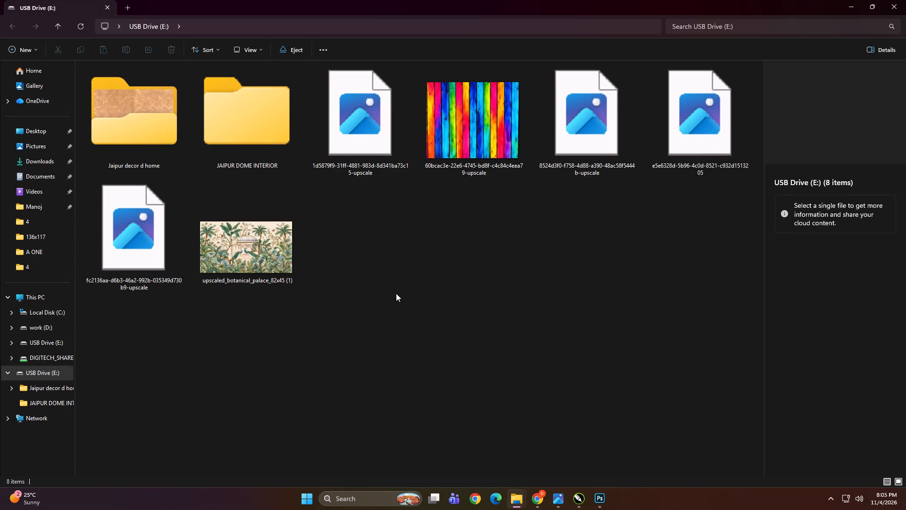
Import the cow-and-lotus, red car, peacock-feather flute and Krishna-with-cow images from USB Drive (E:) into the CorelDRAW drawing.
{"action": "scroll", "coordinate": [393, 267], "scroll_direction": "down", "scroll_amount": 4, "text": "ctrl"}
{"action": "left_click", "coordinate": [294, 125]}
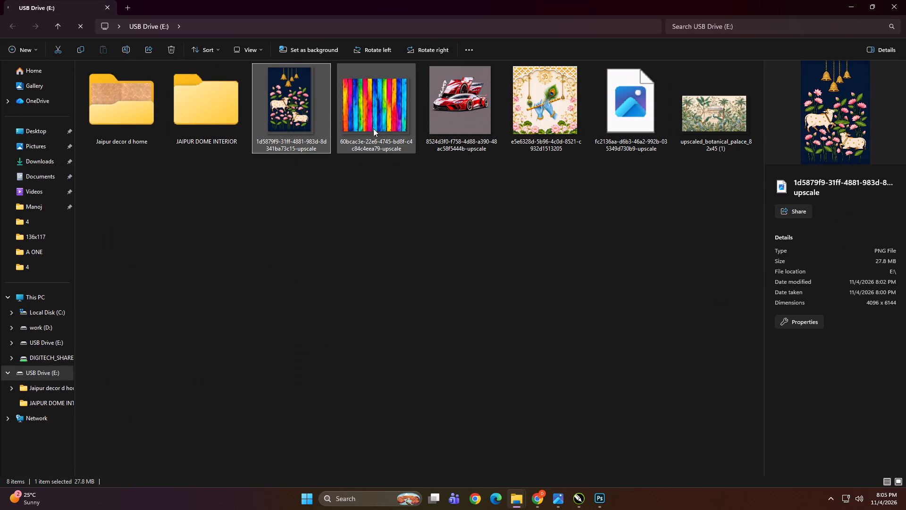
{"action": "left_click", "coordinate": [457, 120], "text": "ctrl"}
{"action": "left_click", "coordinate": [543, 125], "text": "ctrl"}
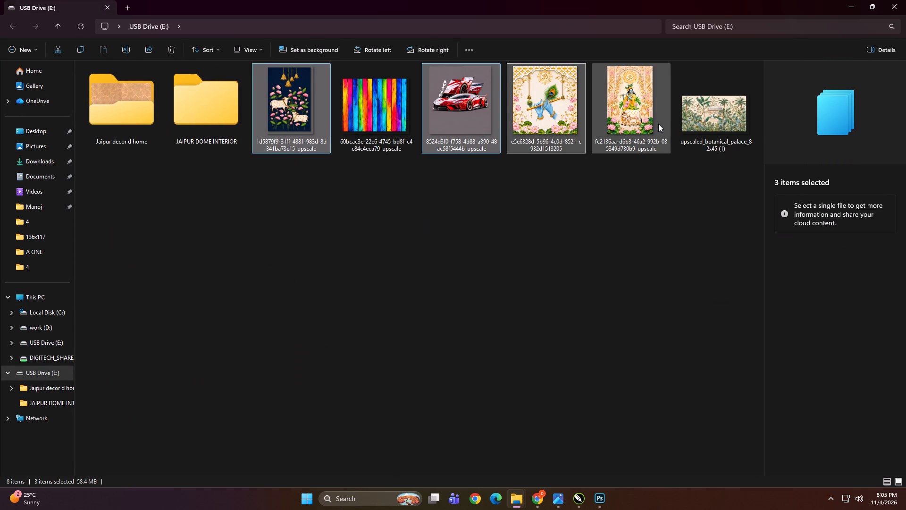
{"action": "left_click", "coordinate": [652, 118], "text": "ctrl"}
{"action": "left_click_drag", "start_coordinate": [543, 89], "coordinate": [576, 469]}
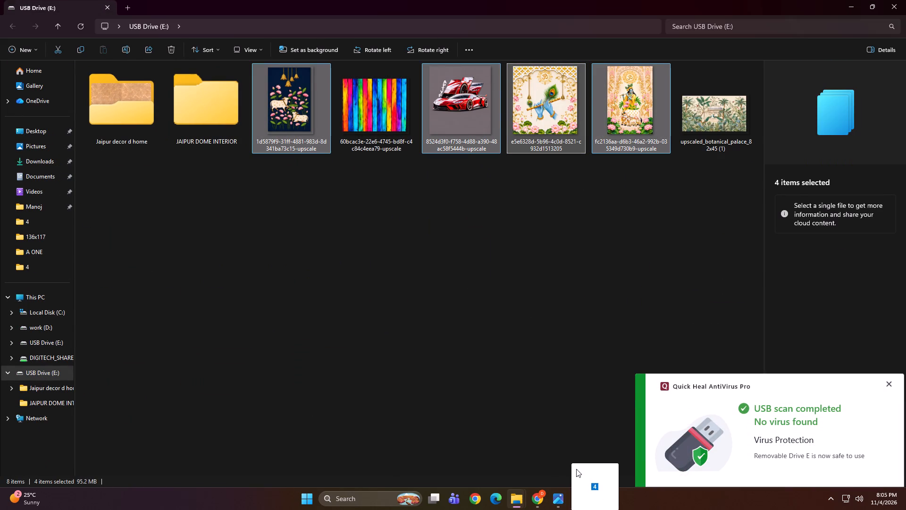
{"action": "left_click_drag", "start_coordinate": [576, 469], "coordinate": [432, 327]}
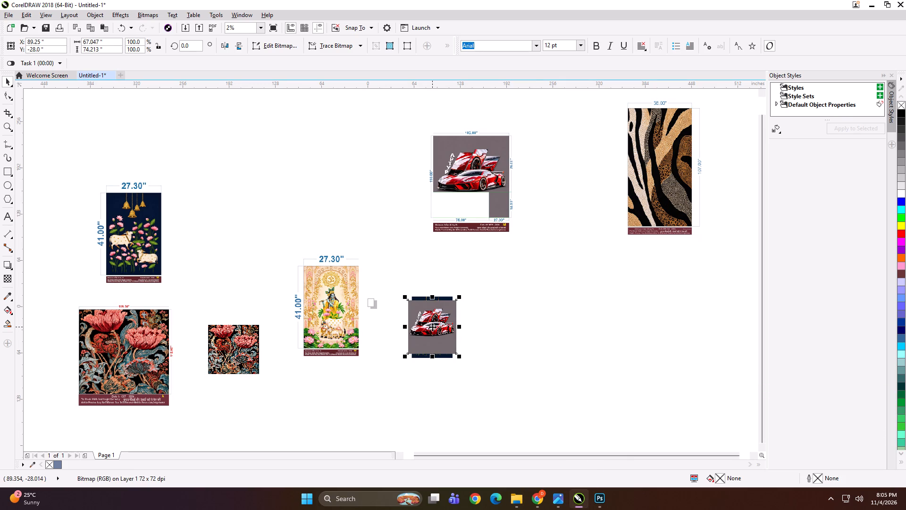
{"action": "left_click", "coordinate": [474, 290]}
Place the imported red car, cow-and-lotus and Krishna images each beside its matching dimensioned reference layout.
{"action": "left_click_drag", "start_coordinate": [439, 324], "coordinate": [378, 179]}
{"action": "left_click_drag", "start_coordinate": [431, 325], "coordinate": [403, 304]}
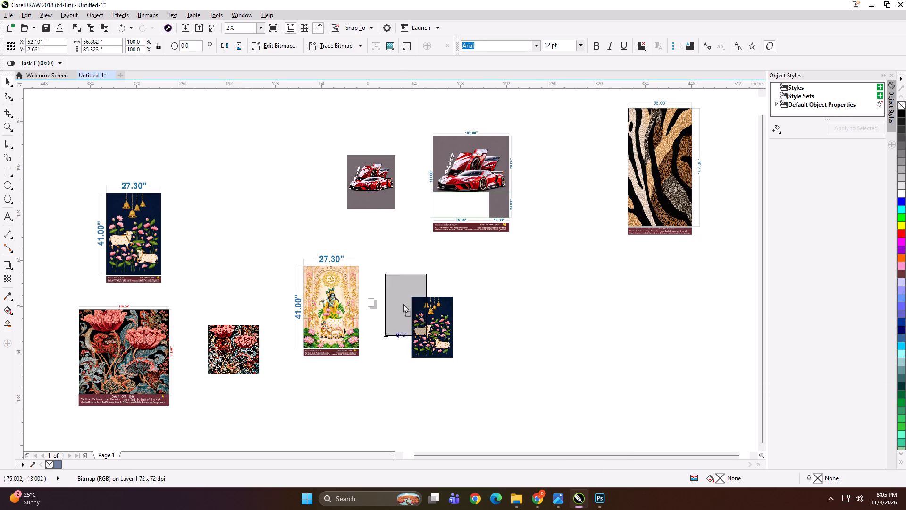
{"action": "left_click_drag", "start_coordinate": [403, 304], "coordinate": [212, 235]}
{"action": "left_click_drag", "start_coordinate": [439, 322], "coordinate": [395, 297]}
Move the small peacock-feather flute image aside and delete it from the drawing.
{"action": "left_click_drag", "start_coordinate": [433, 329], "coordinate": [517, 275]}
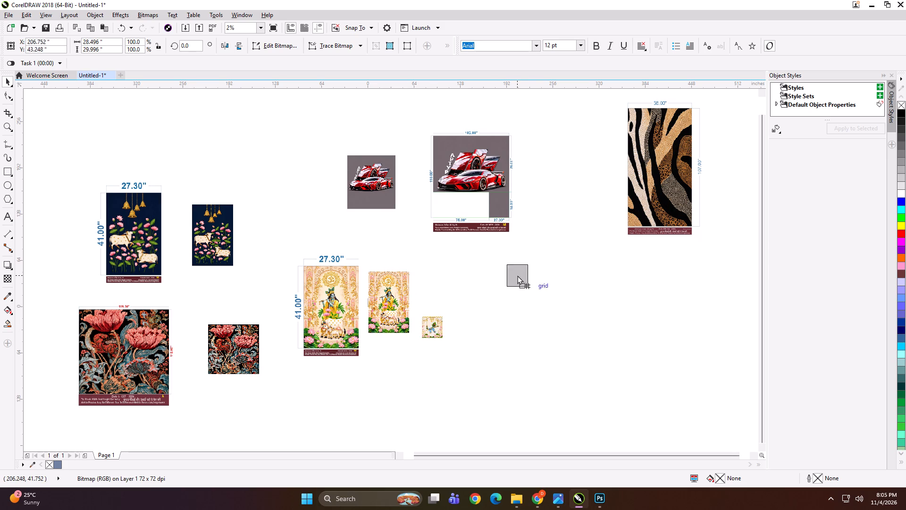
{"action": "left_click_drag", "start_coordinate": [517, 275], "coordinate": [512, 301]}
{"action": "left_click_drag", "start_coordinate": [527, 315], "coordinate": [576, 354], "text": "shift"}
{"action": "key", "text": "Delete"}
Move the animal-print design farther away from the red car wall, about 60 inches along the row.
{"action": "scroll", "coordinate": [511, 232], "scroll_direction": "down", "scroll_amount": 1}
{"action": "left_click_drag", "start_coordinate": [548, 222], "coordinate": [573, 223]}
Examine the label strip under the animal-print design and the dimensions on the red car wall reference.
{"action": "scroll", "coordinate": [583, 215], "scroll_direction": "up", "scroll_amount": 1}
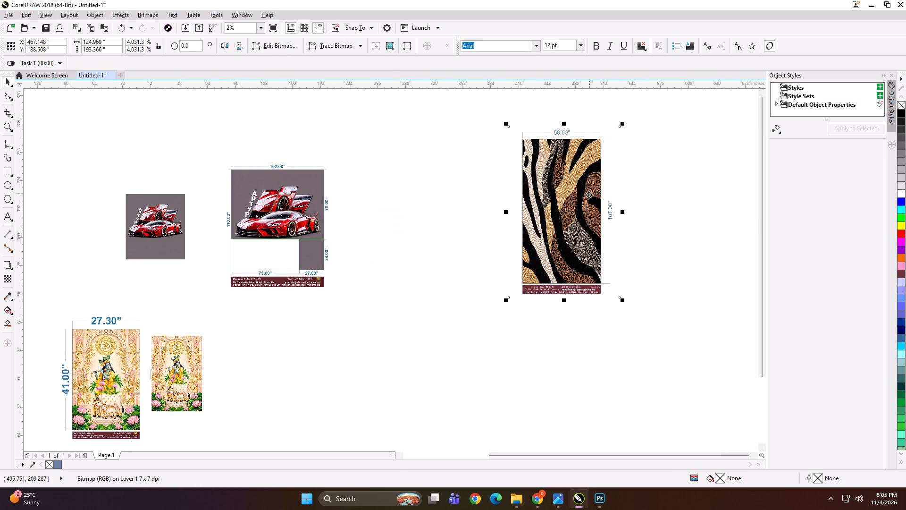
{"action": "scroll", "coordinate": [584, 204], "scroll_direction": "up", "scroll_amount": 1}
{"action": "scroll", "coordinate": [573, 187], "scroll_direction": "down", "scroll_amount": 1}
{"action": "scroll", "coordinate": [594, 279], "scroll_direction": "up", "scroll_amount": 1}
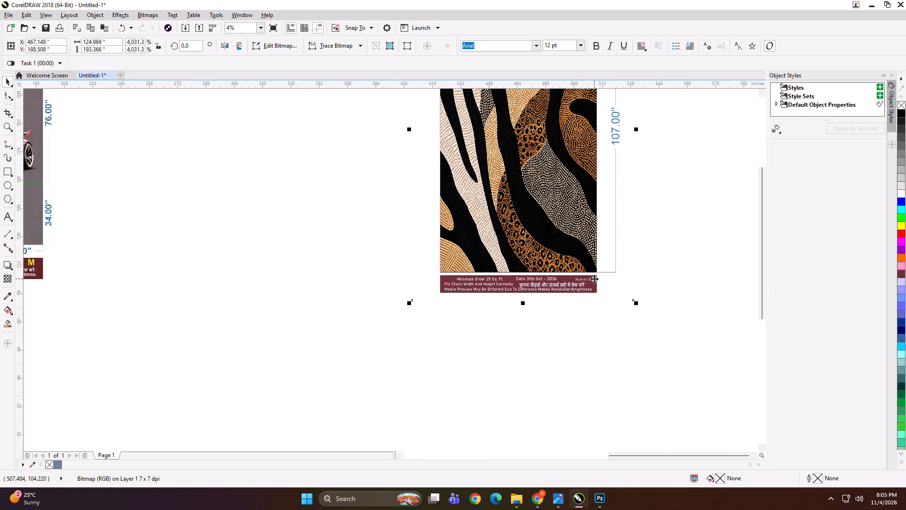
{"action": "scroll", "coordinate": [569, 245], "scroll_direction": "up", "scroll_amount": 3}
{"action": "scroll", "coordinate": [592, 248], "scroll_direction": "down", "scroll_amount": 1}
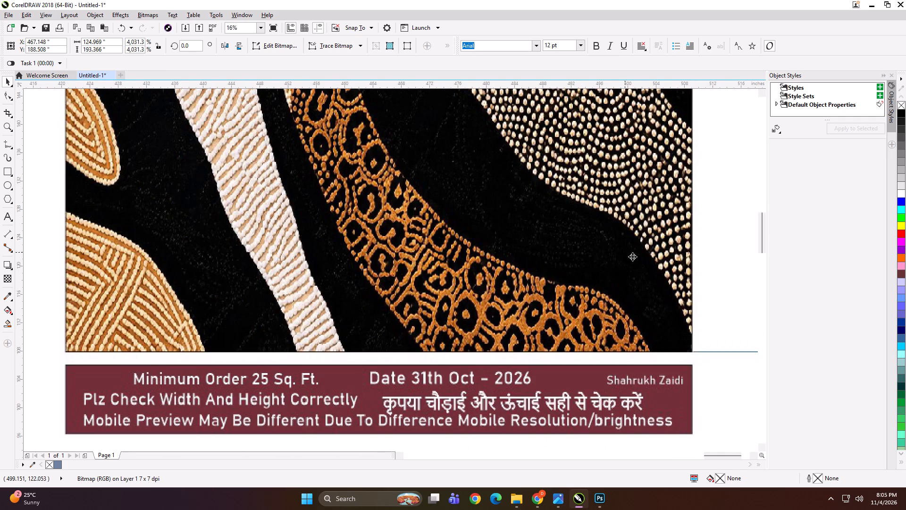
{"action": "scroll", "coordinate": [635, 259], "scroll_direction": "down", "scroll_amount": 3}
{"action": "scroll", "coordinate": [547, 179], "scroll_direction": "down", "scroll_amount": 1}
{"action": "left_click", "coordinate": [509, 295]}
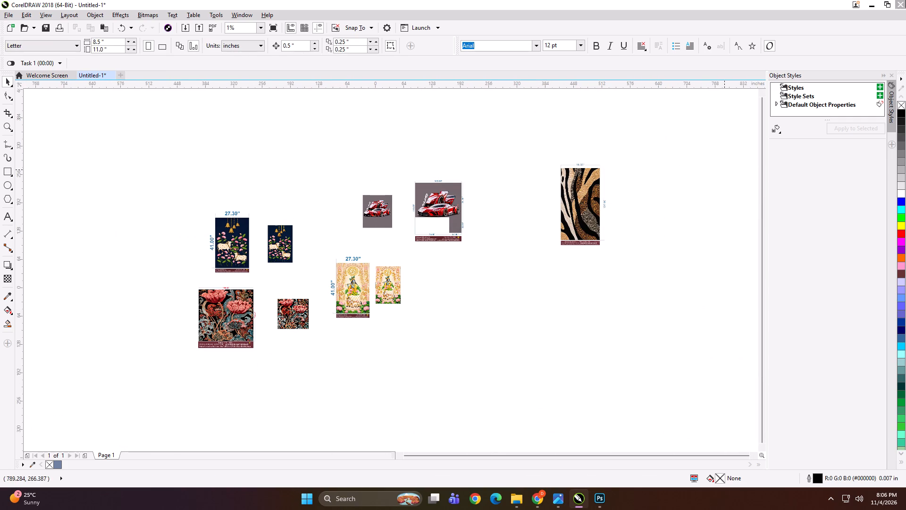
{"action": "scroll", "coordinate": [444, 221], "scroll_direction": "up", "scroll_amount": 2}
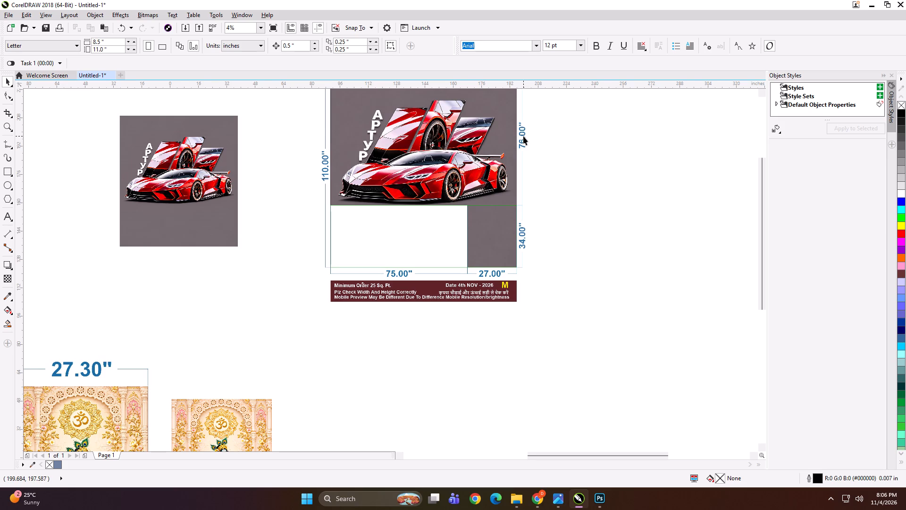
{"action": "scroll", "coordinate": [523, 136], "scroll_direction": "down", "scroll_amount": 1}
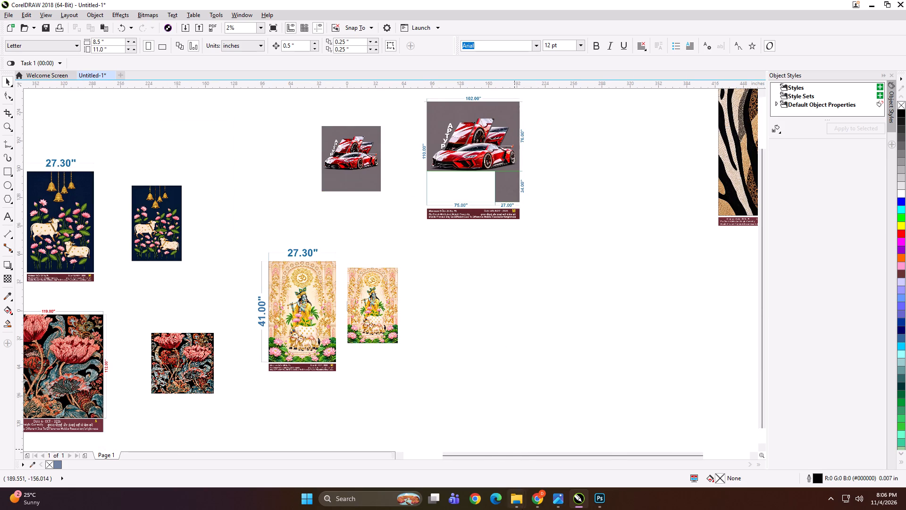
Switch to File Explorer, go back up to the PRINT FILE folder and search it for GOODS.
{"action": "left_click", "coordinate": [522, 509]}
{"action": "left_click", "coordinate": [493, 455]}
{"action": "left_click", "coordinate": [500, 381]}
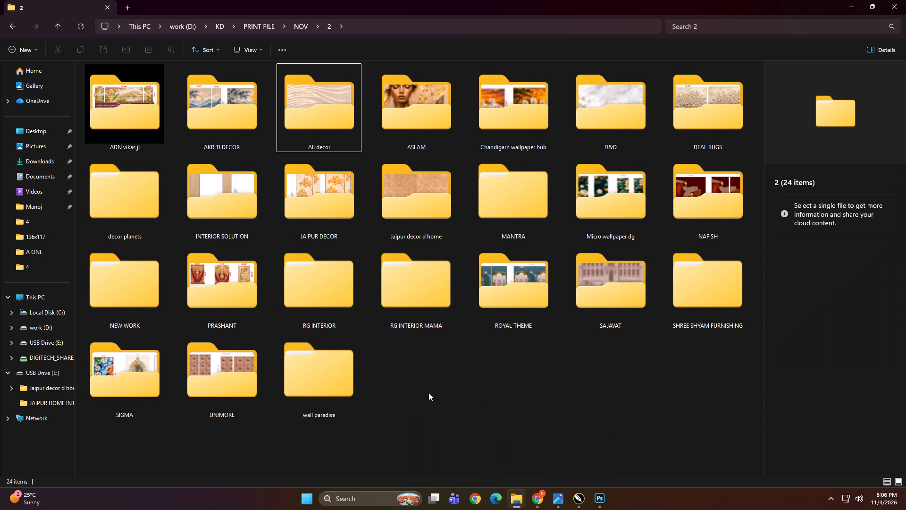
{"action": "left_click", "coordinate": [480, 386]}
{"action": "key", "text": "BackSpace"}
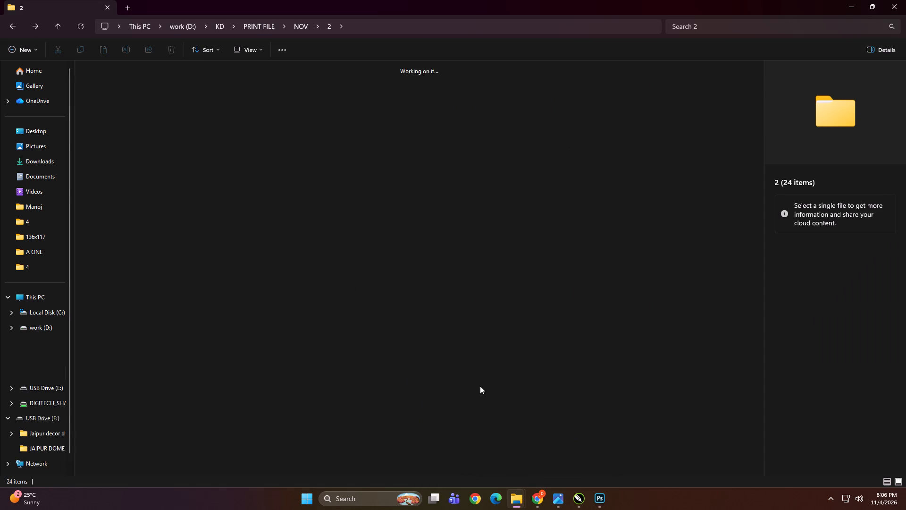
{"action": "left_click", "coordinate": [415, 327]}
{"action": "left_click", "coordinate": [398, 298]}
{"action": "key", "text": "BackSpace"}
{"action": "left_click", "coordinate": [387, 271]}
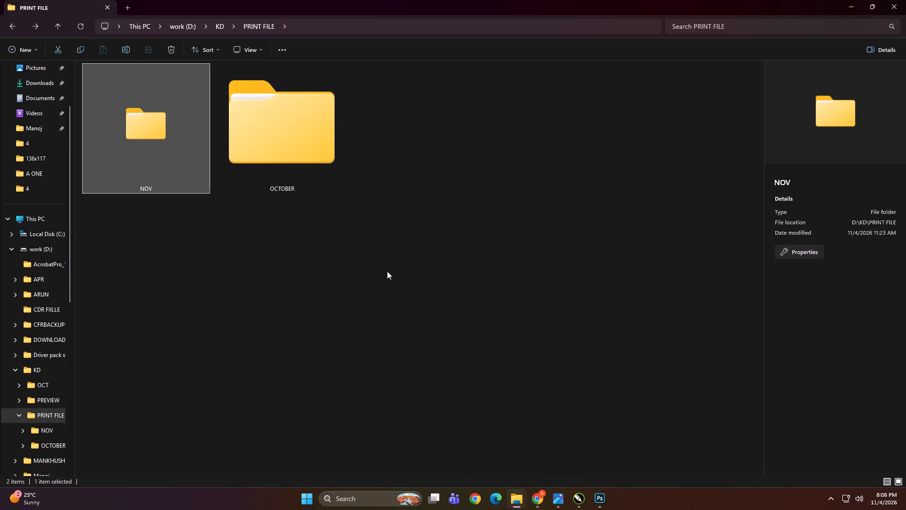
{"action": "left_click", "coordinate": [680, 24]}
{"action": "type", "text": "GOODS"}
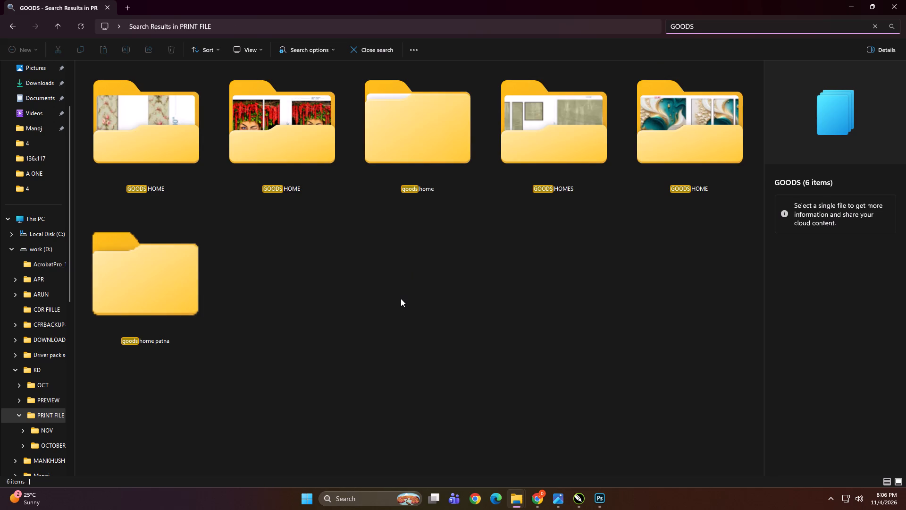
{"action": "scroll", "coordinate": [401, 298], "scroll_direction": "down", "scroll_amount": 1, "text": "ctrl"}
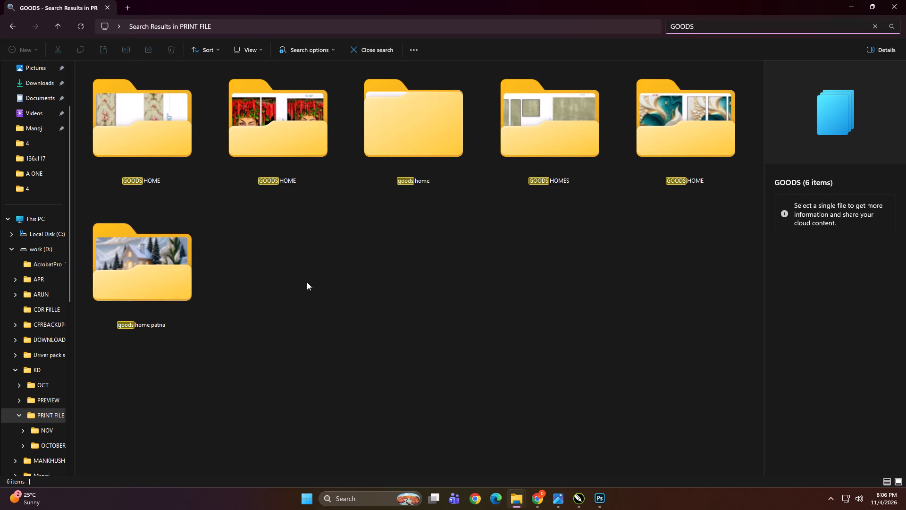
Open the goods home folder from the search results and view the panel images in its 123x122 subfolder.
{"action": "double_click", "coordinate": [429, 140]}
{"action": "scroll", "coordinate": [311, 282], "scroll_direction": "up", "scroll_amount": 8, "text": "ctrl"}
{"action": "scroll", "coordinate": [303, 284], "scroll_direction": "down", "scroll_amount": 1, "text": "ctrl"}
{"action": "scroll", "coordinate": [303, 284], "scroll_direction": "up", "scroll_amount": 15, "text": "ctrl"}
{"action": "scroll", "coordinate": [303, 284], "scroll_direction": "down", "scroll_amount": 1, "text": "ctrl"}
{"action": "scroll", "coordinate": [303, 284], "scroll_direction": "up", "scroll_amount": 20, "text": "ctrl"}
{"action": "scroll", "coordinate": [303, 284], "scroll_direction": "up", "scroll_amount": 7, "text": "ctrl"}
{"action": "triple_click", "coordinate": [154, 149]}
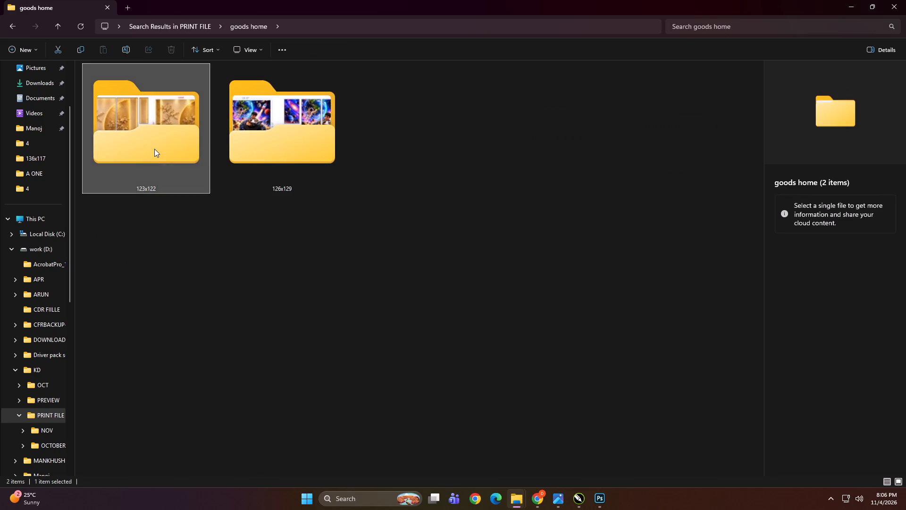
{"action": "scroll", "coordinate": [210, 238], "scroll_direction": "up", "scroll_amount": 9, "text": "ctrl"}
{"action": "scroll", "coordinate": [210, 238], "scroll_direction": "down", "scroll_amount": 1, "text": "ctrl"}
{"action": "scroll", "coordinate": [210, 238], "scroll_direction": "up", "scroll_amount": 5, "text": "ctrl"}
{"action": "scroll", "coordinate": [210, 238], "scroll_direction": "down", "scroll_amount": 1, "text": "ctrl"}
{"action": "scroll", "coordinate": [210, 238], "scroll_direction": "up", "scroll_amount": 13, "text": "ctrl"}
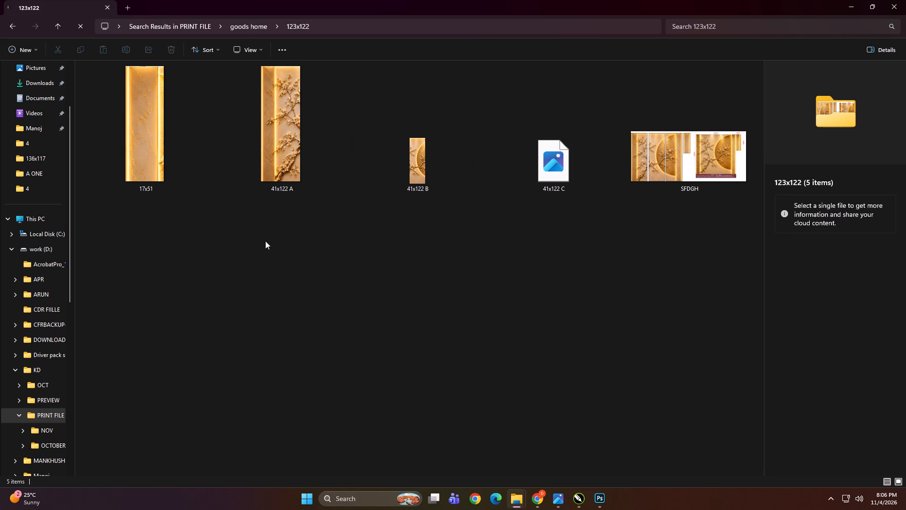
{"action": "right_click", "coordinate": [323, 247]}
{"action": "left_click", "coordinate": [247, 269]}
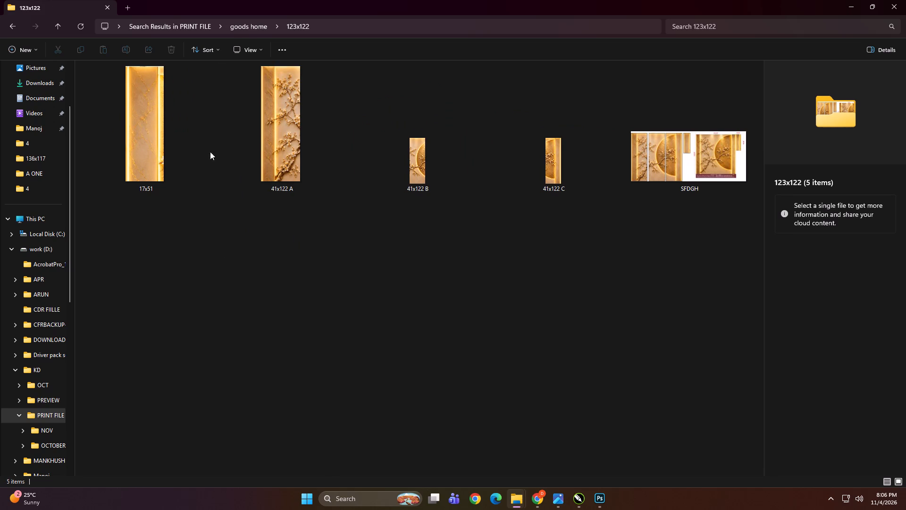
Select the four panel images 17x51, 41x122 A, 41x122 B and 41x122 C in the 123x122 folder.
{"action": "left_click", "coordinate": [177, 143]}
{"action": "left_click", "coordinate": [542, 171], "text": "shift"}
{"action": "left_click", "coordinate": [492, 273]}
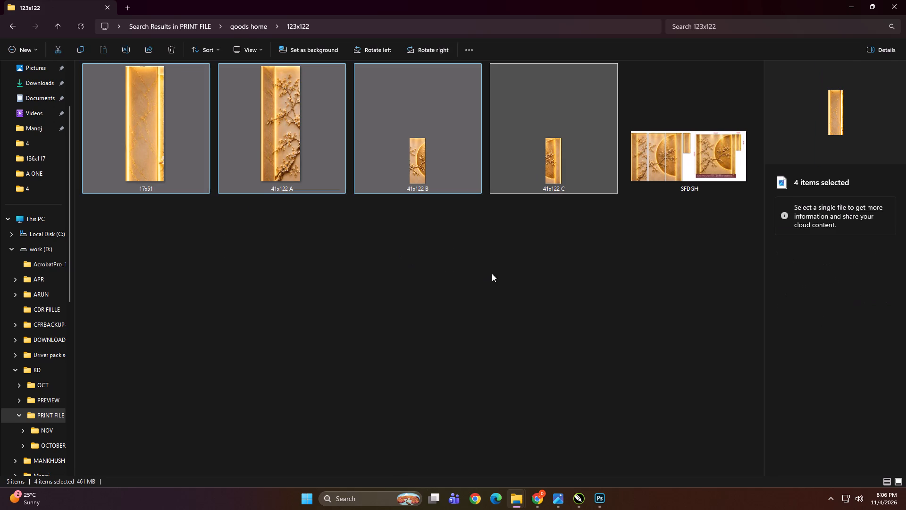
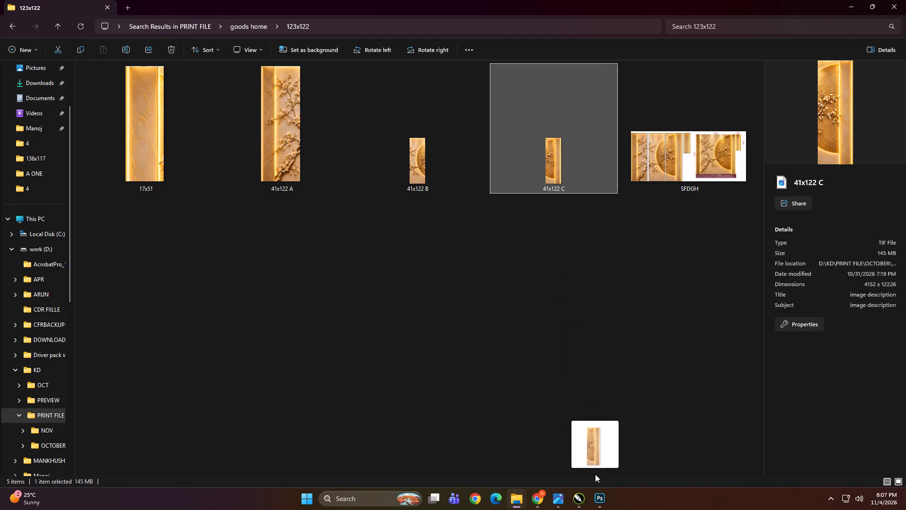
Bring the 41x122 C panel image from the 123x122 folder into the CorelDRAW page, in the empty area beside the Krishna designs.
{"action": "left_click_drag", "start_coordinate": [595, 474], "coordinate": [576, 387]}
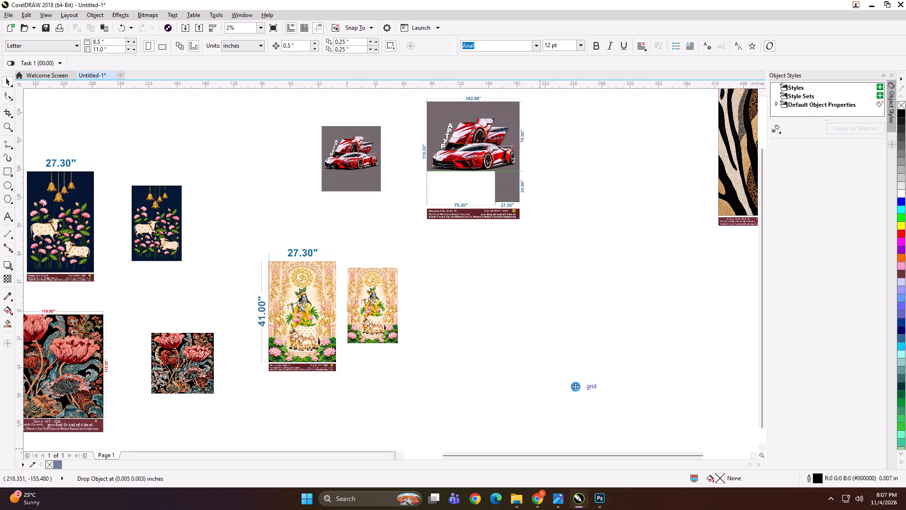
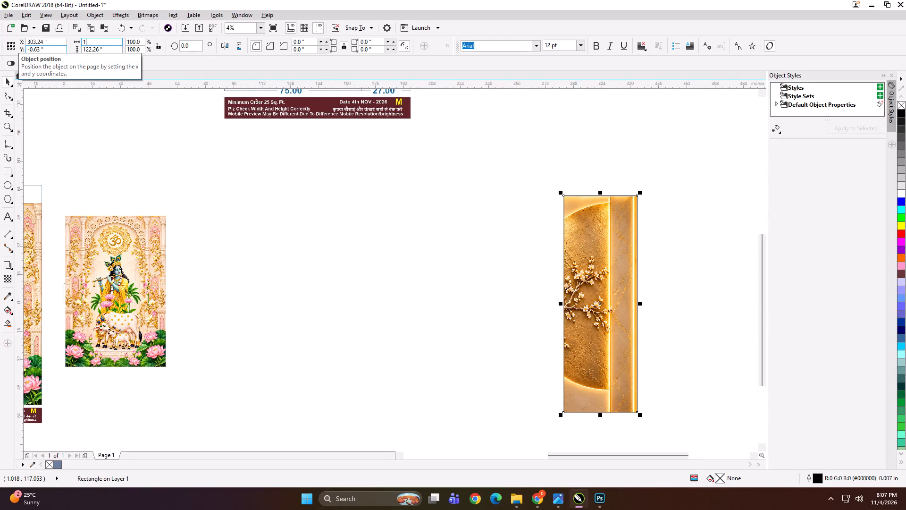
Set the outline rectangle's width to 15+17 inches and align it to the golden panel image's right edge.
{"action": "type", "text": "+17"}
{"action": "key", "text": "Return"}
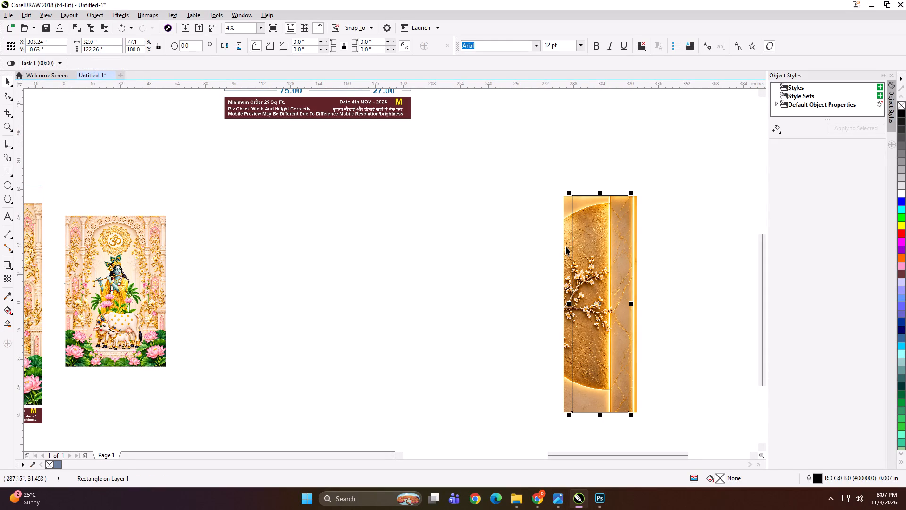
{"action": "left_click", "coordinate": [566, 246], "text": "shift"}
{"action": "key", "text": "r"}
{"action": "left_click", "coordinate": [512, 232]}
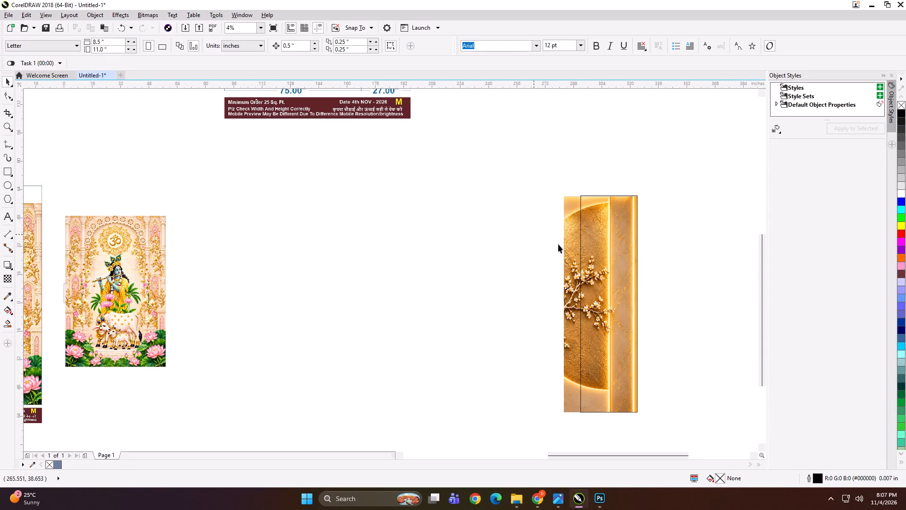
Duplicate the 32-inch rectangle, set the copy's width to 15 inches and align it to the original rectangle's left edge.
{"action": "left_click", "coordinate": [596, 261]}
{"action": "key", "text": "plus"}
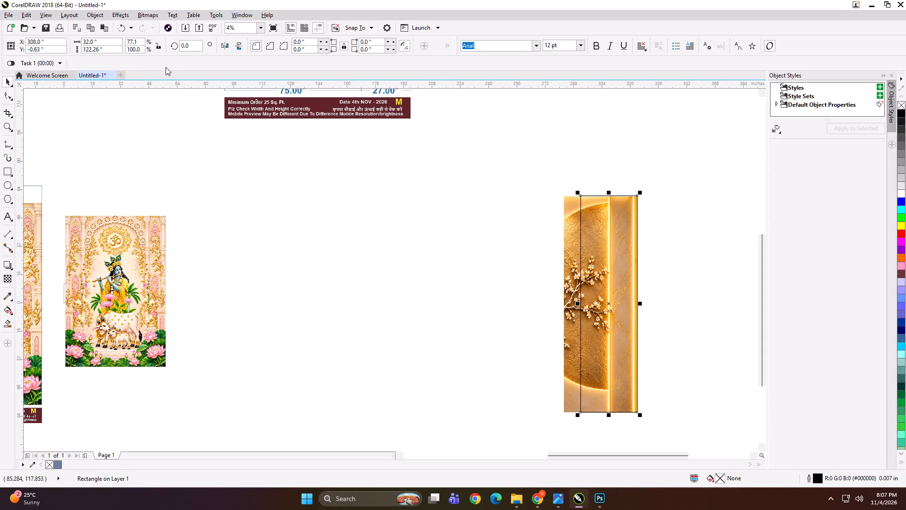
{"action": "left_click_drag", "start_coordinate": [108, 42], "coordinate": [59, 44]}
{"action": "type", "text": "15"}
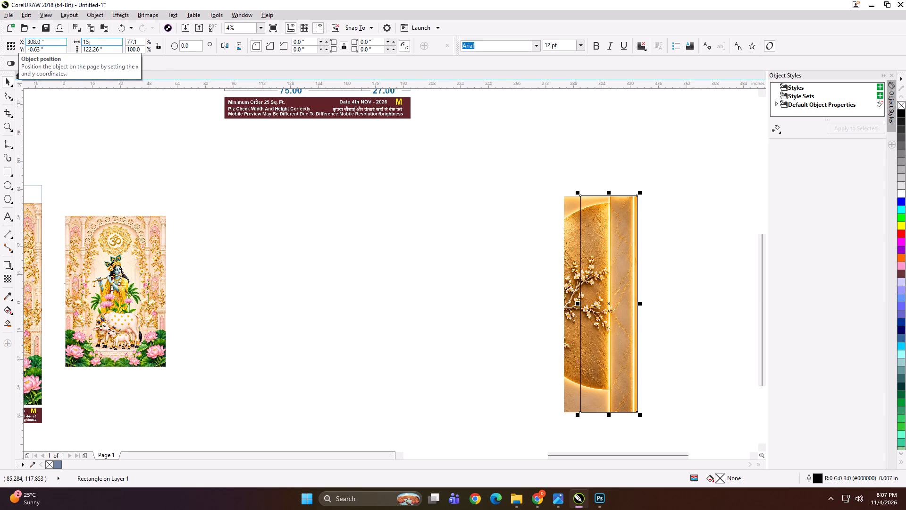
{"action": "key", "text": "Return"}
{"action": "left_click", "coordinate": [589, 255], "text": "shift"}
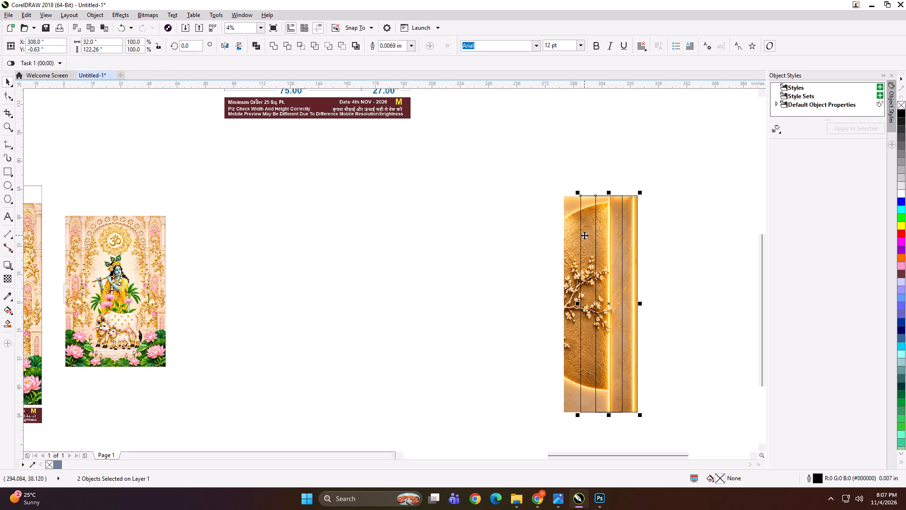
{"action": "key", "text": "l"}
{"action": "left_click", "coordinate": [510, 256]}
Dimension the widths of the two strips above the golden panel and the panel's full height beside it.
{"action": "scroll", "coordinate": [613, 271], "scroll_direction": "up", "scroll_amount": 2}
{"action": "scroll", "coordinate": [562, 262], "scroll_direction": "down", "scroll_amount": 1}
{"action": "scroll", "coordinate": [513, 187], "scroll_direction": "down", "scroll_amount": 1}
{"action": "left_click", "coordinate": [5, 230]}
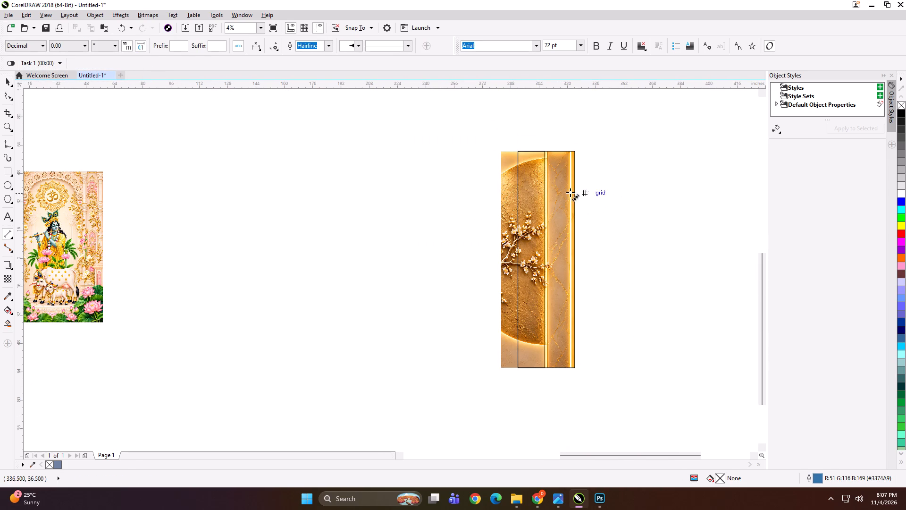
{"action": "double_click", "coordinate": [518, 182]}
{"action": "left_click", "coordinate": [544, 182], "text": "shift"}
{"action": "left_click_drag", "start_coordinate": [518, 182], "coordinate": [545, 182]}
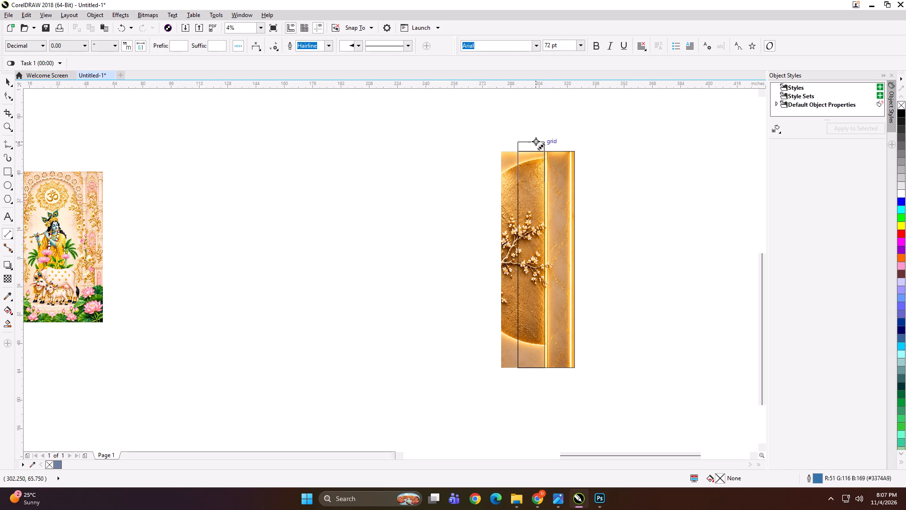
{"action": "left_click", "coordinate": [536, 141]}
{"action": "left_click_drag", "start_coordinate": [545, 194], "coordinate": [572, 194]}
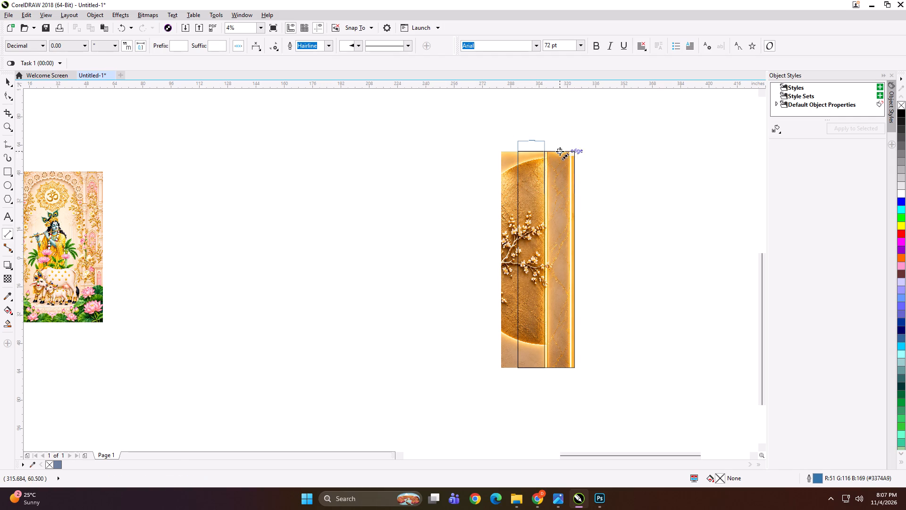
{"action": "left_click", "coordinate": [558, 141]}
{"action": "left_click_drag", "start_coordinate": [558, 152], "coordinate": [561, 367], "text": "shift"}
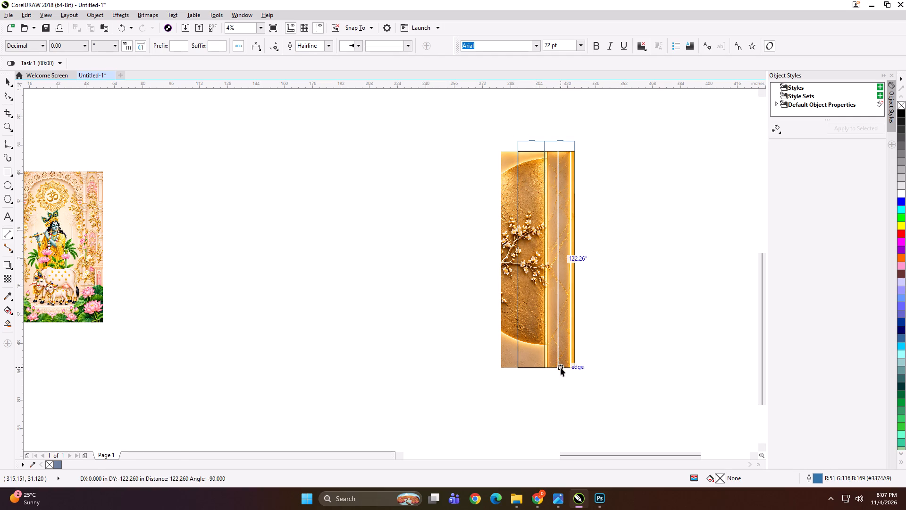
{"action": "left_click_drag", "start_coordinate": [561, 367], "coordinate": [560, 368], "text": "shift"}
{"action": "left_click", "coordinate": [587, 342]}
Format the text of the golden panel's three dimensions as 300 pt bold.
{"action": "key", "text": "space"}
{"action": "left_click_drag", "start_coordinate": [626, 231], "coordinate": [550, 301]}
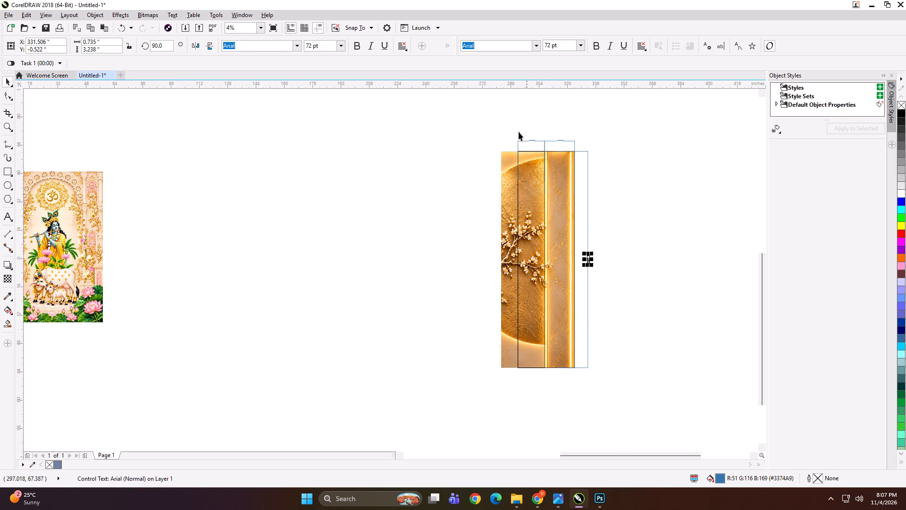
{"action": "left_click_drag", "start_coordinate": [505, 119], "coordinate": [574, 143], "text": "shift"}
{"action": "left_click", "coordinate": [324, 48]}
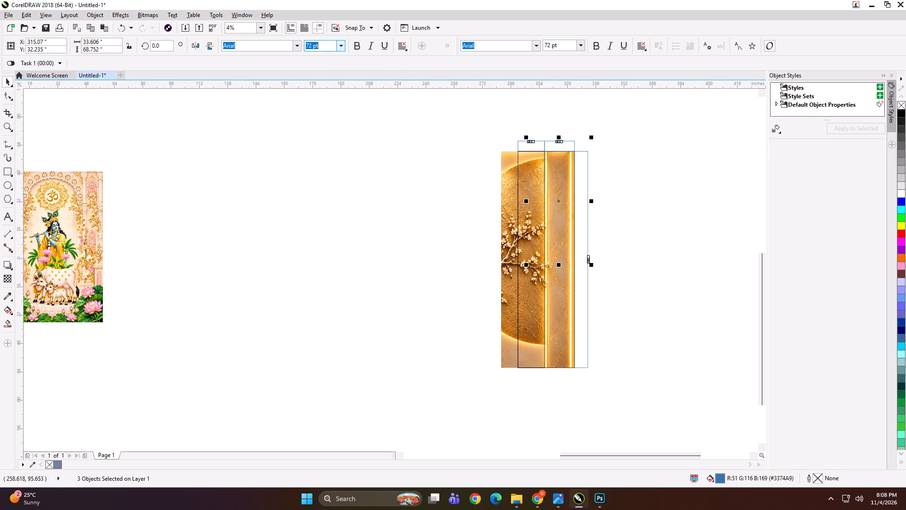
{"action": "type", "text": "300"}
{"action": "key", "text": "Return"}
{"action": "left_click", "coordinate": [354, 51]}
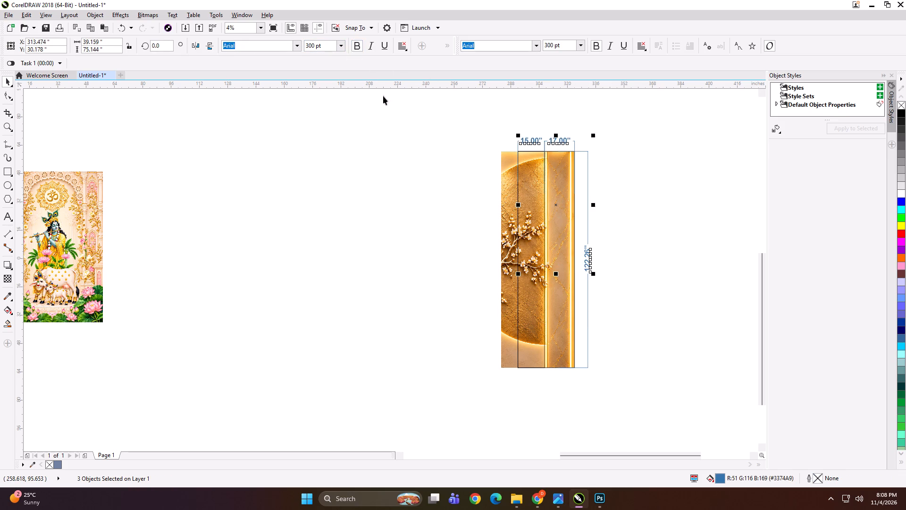
{"action": "left_click", "coordinate": [419, 152]}
Place the golden panel with its rectangles and dimensions in the empty area diagonally below its original position.
{"action": "scroll", "coordinate": [418, 133], "scroll_direction": "down", "scroll_amount": 1}
{"action": "left_click_drag", "start_coordinate": [415, 126], "coordinate": [552, 333]}
{"action": "left_click_drag", "start_coordinate": [474, 187], "coordinate": [534, 277]}
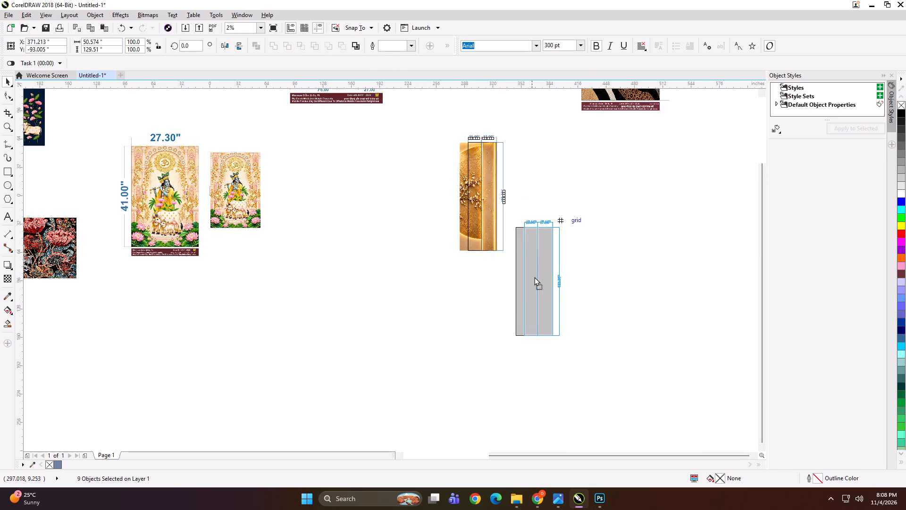
{"action": "left_click_drag", "start_coordinate": [534, 277], "coordinate": [542, 280]}
Zoom to the selected golden panel layout and capture it as a screenshot in full-screen preview.
{"action": "key", "text": "shift+F2"}
{"action": "key", "text": "F9"}
{"action": "key", "text": "Print"}
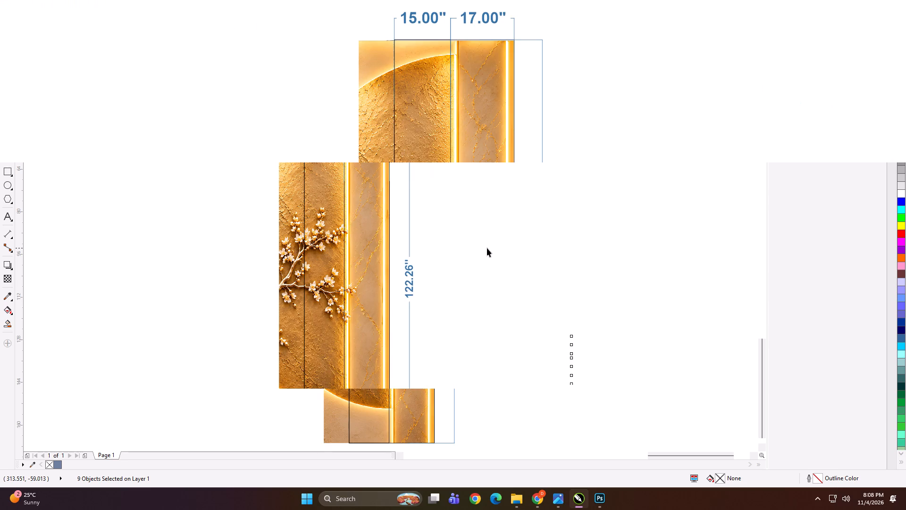
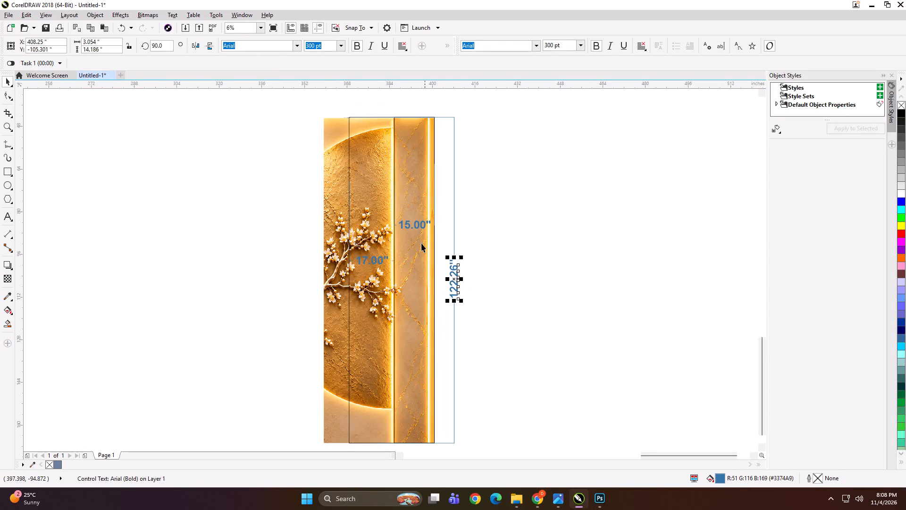
Move the 15.00" and 17.00" width dimension labels off the artwork to just above the golden panel's top edge.
{"action": "left_click_drag", "start_coordinate": [409, 227], "coordinate": [395, 107]}
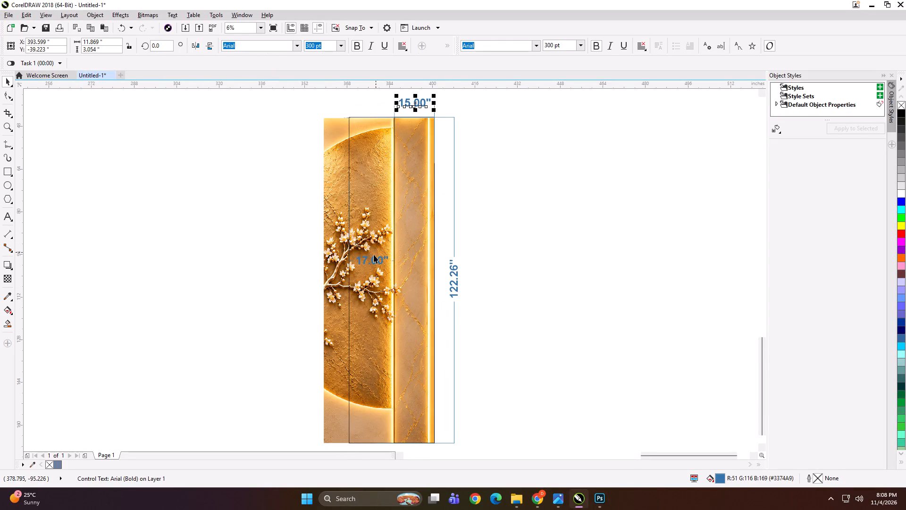
{"action": "left_click_drag", "start_coordinate": [367, 260], "coordinate": [359, 109]}
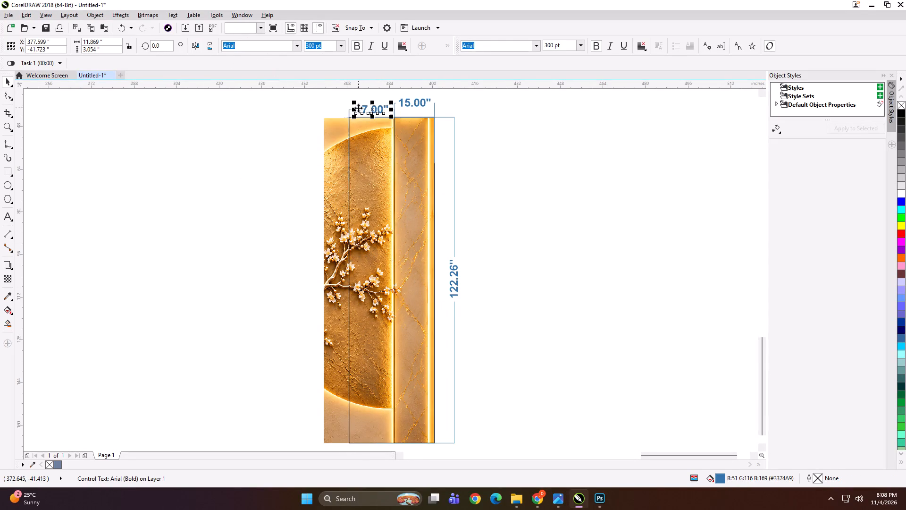
Select the whole golden panel layout with its dimensions, fit it to view, and capture its full-height area as a full-screen preview screenshot.
{"action": "scroll", "coordinate": [418, 140], "scroll_direction": "down", "scroll_amount": 1}
{"action": "left_click_drag", "start_coordinate": [349, 111], "coordinate": [478, 328]}
{"action": "key", "text": "shift+F2"}
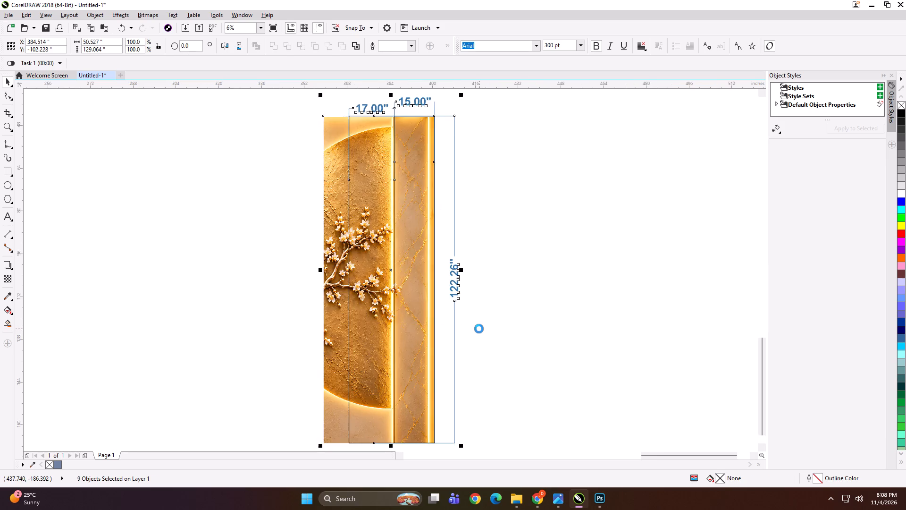
{"action": "key", "text": "F9"}
{"action": "key", "text": "Print"}
{"action": "left_click_drag", "start_coordinate": [323, 0], "coordinate": [563, 509]}
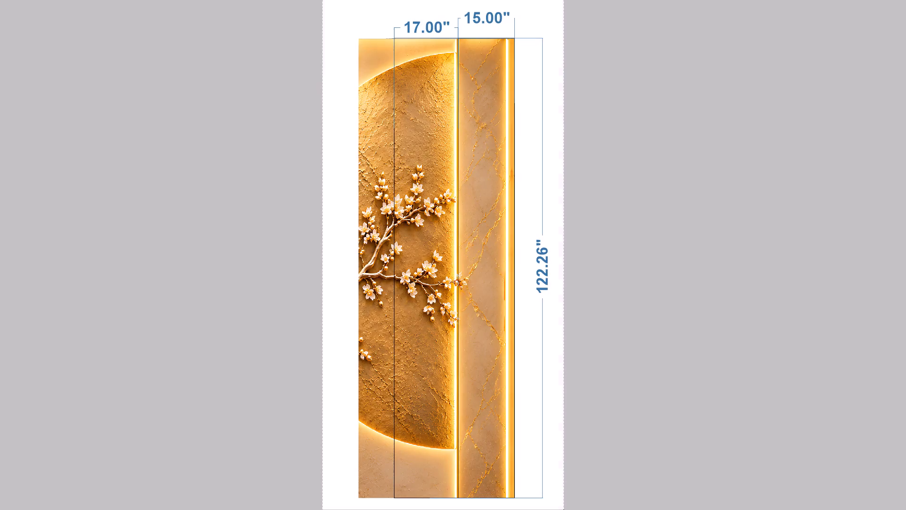
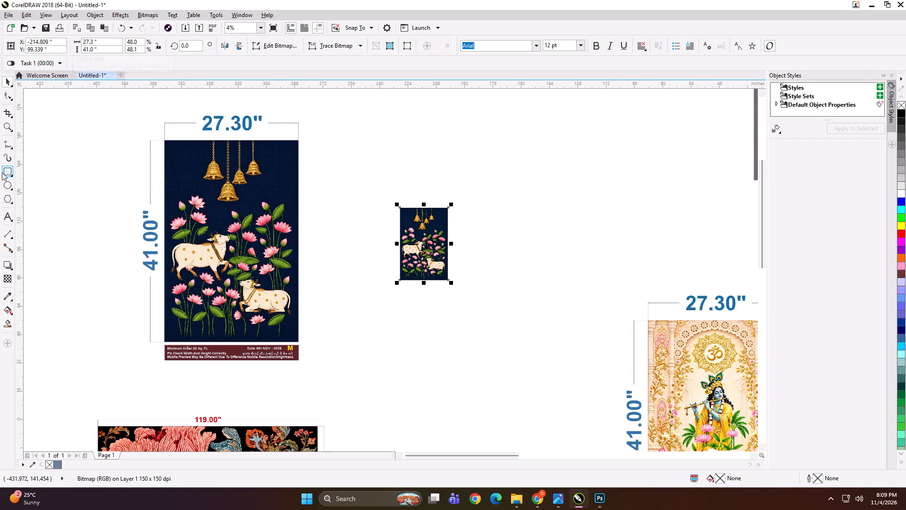
Create a rectangle matching the small cow-and-lotus artwork and increase its height by 4 to 45 inches.
{"action": "double_click", "coordinate": [2, 172], "text": "shift"}
{"action": "key", "text": "shift+space"}
{"action": "left_click", "coordinate": [515, 165]}
{"action": "left_click", "coordinate": [435, 222]}
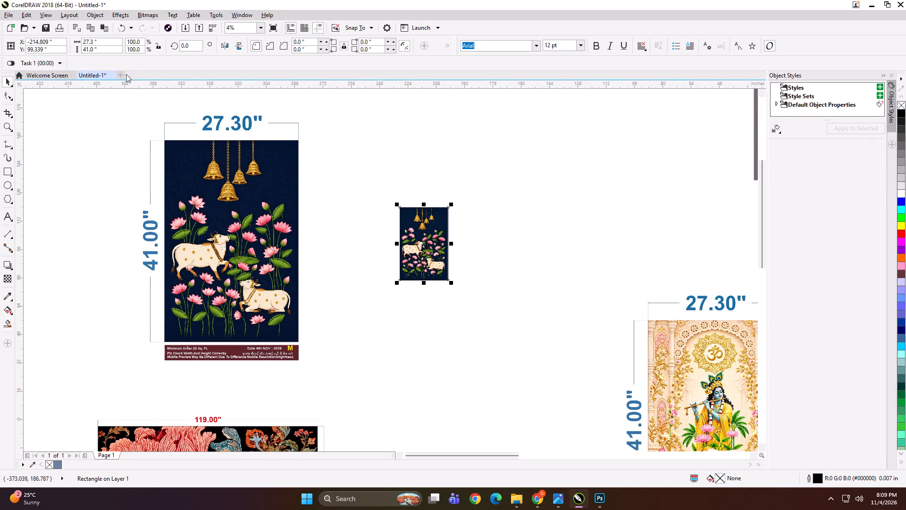
{"action": "left_click", "coordinate": [99, 46]}
{"action": "type", "text": "+4"}
{"action": "key", "text": "Return"}
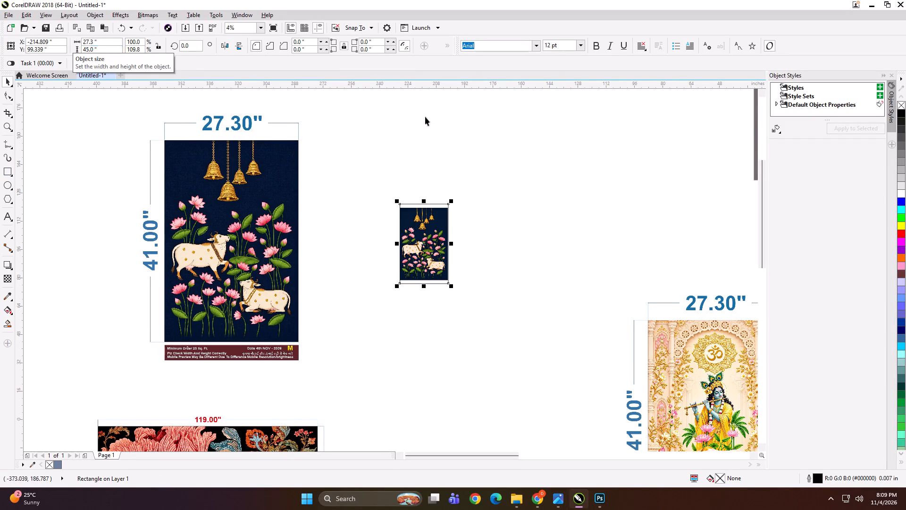
{"action": "left_click", "coordinate": [501, 143]}
Align the small cow-and-lotus artwork and its taller rectangle by their bottom edges.
{"action": "double_click", "coordinate": [438, 233], "text": "alt"}
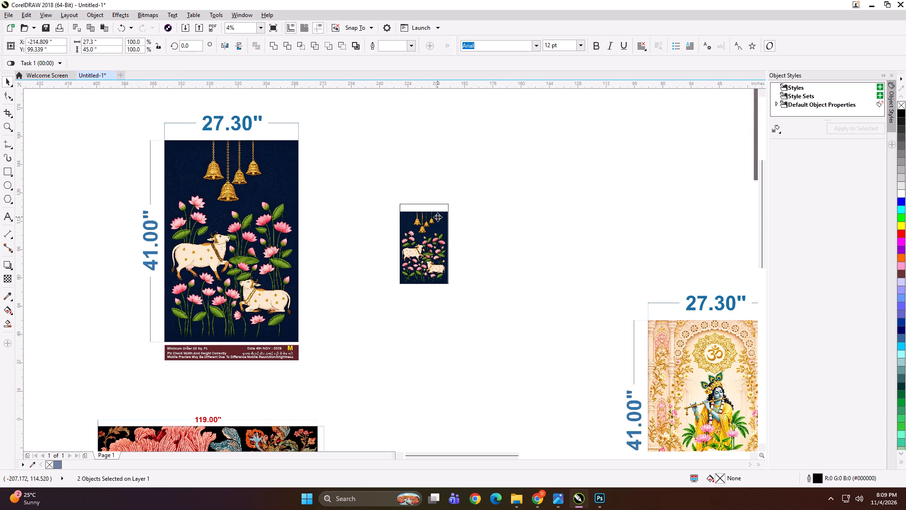
{"action": "key", "text": "b"}
{"action": "left_click", "coordinate": [491, 168]}
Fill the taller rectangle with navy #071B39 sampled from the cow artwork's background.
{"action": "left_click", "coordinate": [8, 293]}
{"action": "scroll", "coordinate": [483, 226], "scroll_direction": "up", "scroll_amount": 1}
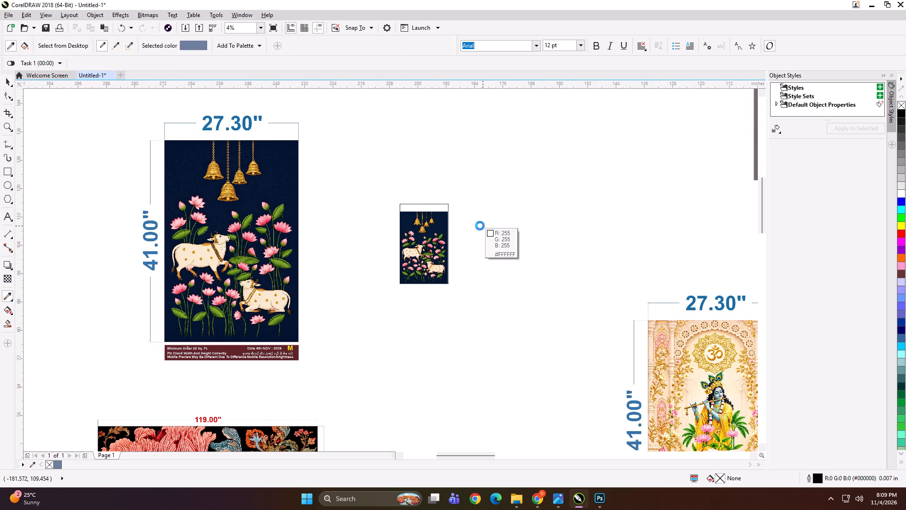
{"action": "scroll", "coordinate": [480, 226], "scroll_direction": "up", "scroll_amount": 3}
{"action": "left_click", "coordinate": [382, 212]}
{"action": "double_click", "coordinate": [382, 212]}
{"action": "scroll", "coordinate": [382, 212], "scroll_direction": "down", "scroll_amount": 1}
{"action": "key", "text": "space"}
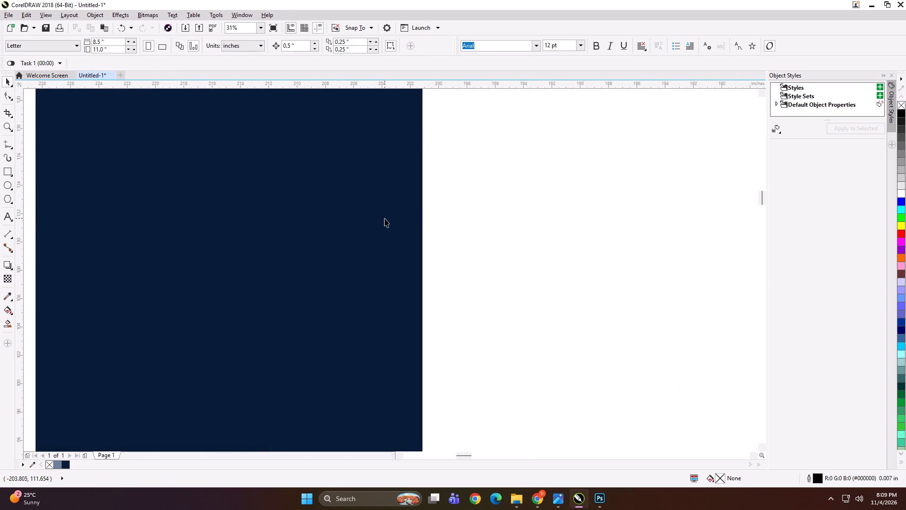
PowerClip the small cow artwork inside the navy rectangle.
{"action": "scroll", "coordinate": [410, 228], "scroll_direction": "down", "scroll_amount": 1}
{"action": "left_click", "coordinate": [351, 255], "text": "alt"}
{"action": "key", "text": "shift+Return"}
{"action": "left_click", "coordinate": [353, 238]}
{"action": "scroll", "coordinate": [473, 218], "scroll_direction": "down", "scroll_amount": 1}
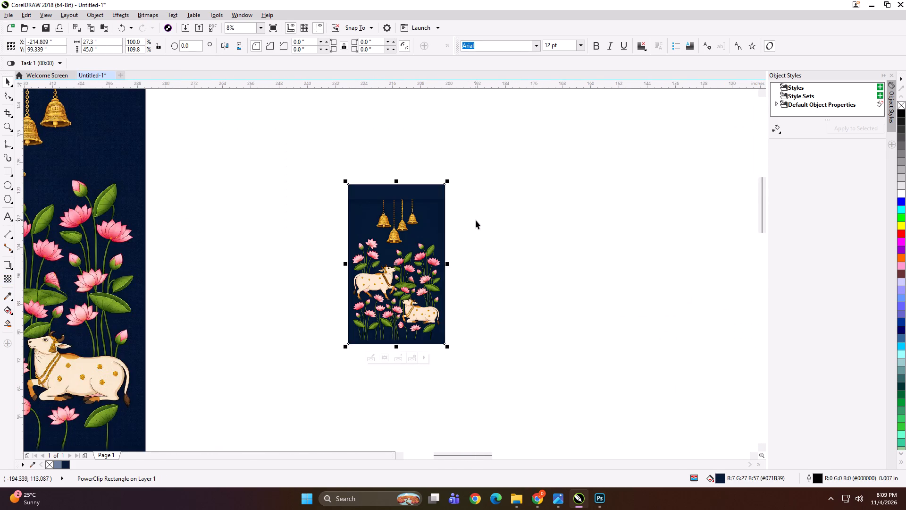
Refill the cow panel's rectangle with the darker navy #031732 sampled near the artwork's top edge.
{"action": "scroll", "coordinate": [383, 192], "scroll_direction": "up", "scroll_amount": 2}
{"action": "key", "text": "space"}
{"action": "left_click", "coordinate": [358, 224]}
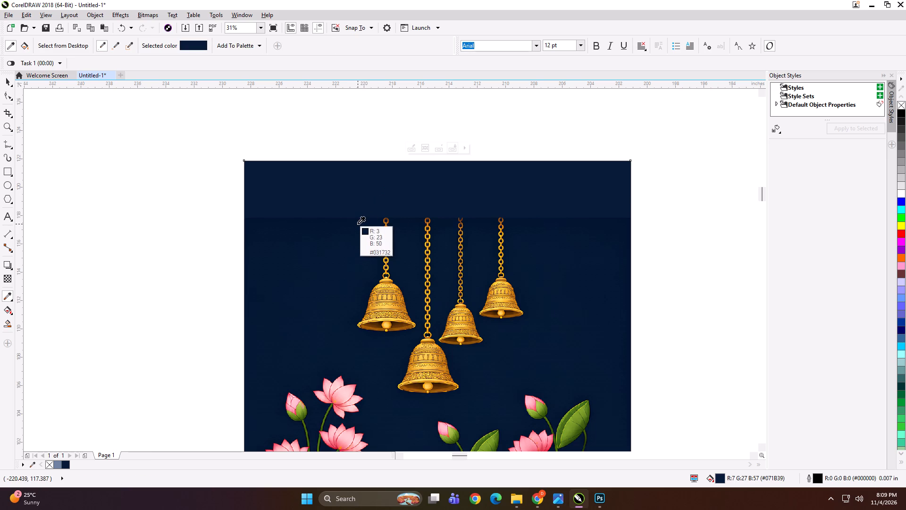
{"action": "left_click", "coordinate": [361, 194]}
{"action": "key", "text": "space"}
{"action": "scroll", "coordinate": [433, 170], "scroll_direction": "down", "scroll_amount": 2}
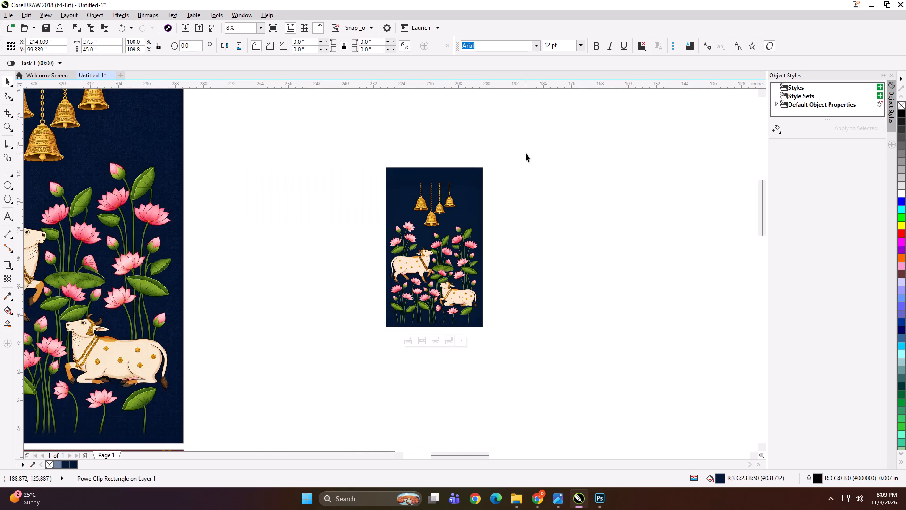
Reduce the whole cow panel's width by 0.5 to 26.8 inches.
{"action": "left_click", "coordinate": [526, 153]}
{"action": "left_click_drag", "start_coordinate": [523, 127], "coordinate": [339, 378]}
{"action": "scroll", "coordinate": [383, 225], "scroll_direction": "down", "scroll_amount": 1}
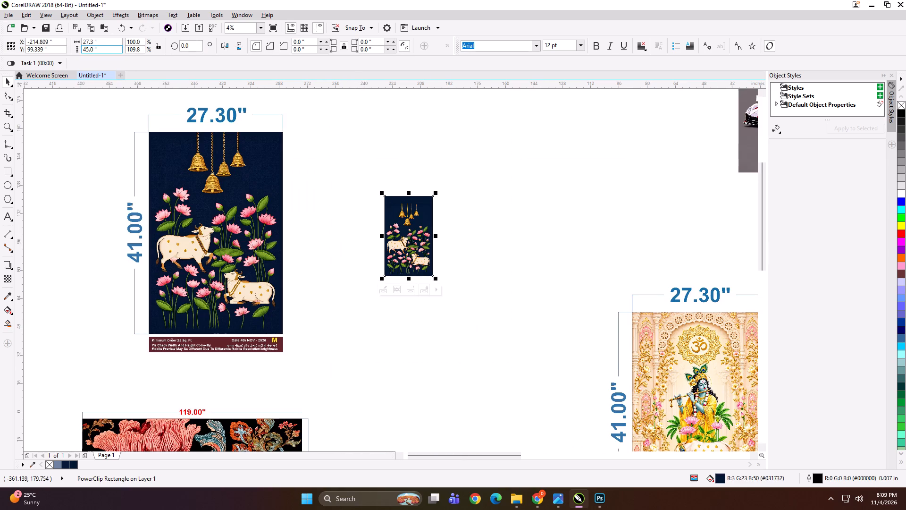
{"action": "left_click", "coordinate": [112, 39]}
{"action": "type", "text": "-.5"}
{"action": "key", "text": "Return"}
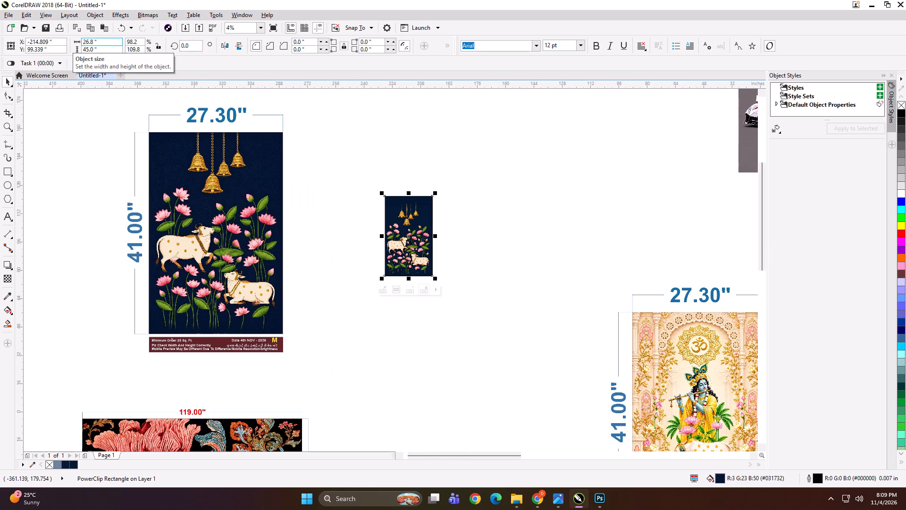
Export the selected cow panel as a TIFF named "26.8x45 ROLLAR" in RG INTERIOR's New folder.
{"action": "key", "text": "ctrl+e"}
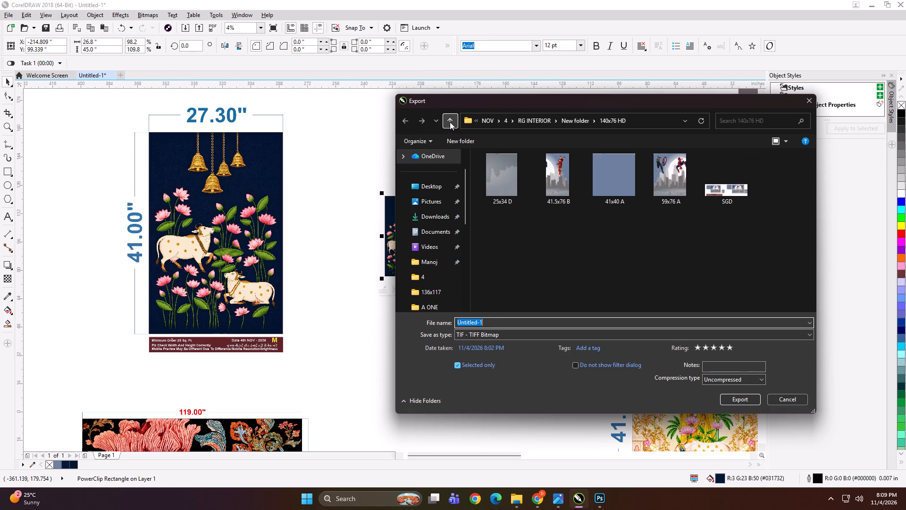
{"action": "left_click", "coordinate": [450, 122]}
{"action": "type", "text": "27.5"}
{"action": "key", "text": "BackSpace"}
{"action": "type", "text": "3x"}
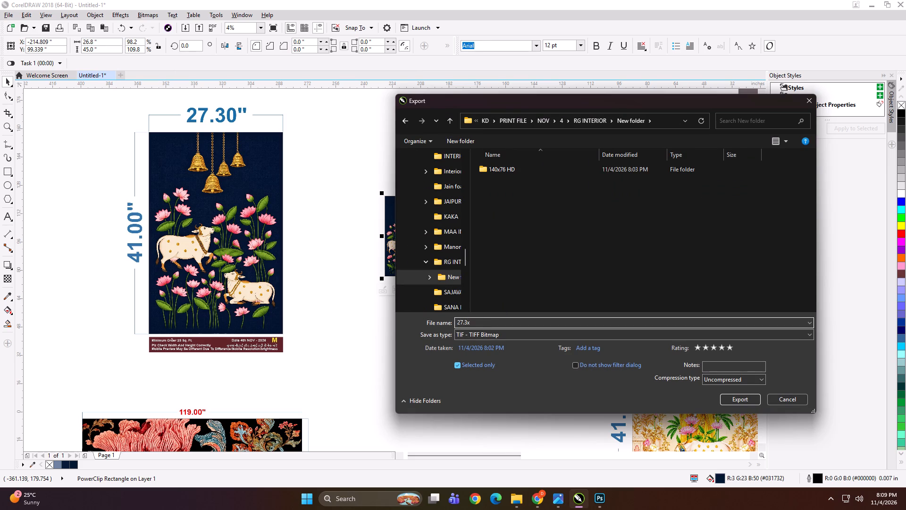
{"action": "key", "text": "ctrl+a"}
{"action": "type", "text": "26.8x"}
{"action": "key", "text": "ctrl+a"}
{"action": "type", "text": "26.x"}
{"action": "type", "text": "45"}
{"action": "key", "text": "space"}
{"action": "type", "text": "ROLLAR"}
{"action": "key", "text": "Return"}
{"action": "key", "text": "Return"}
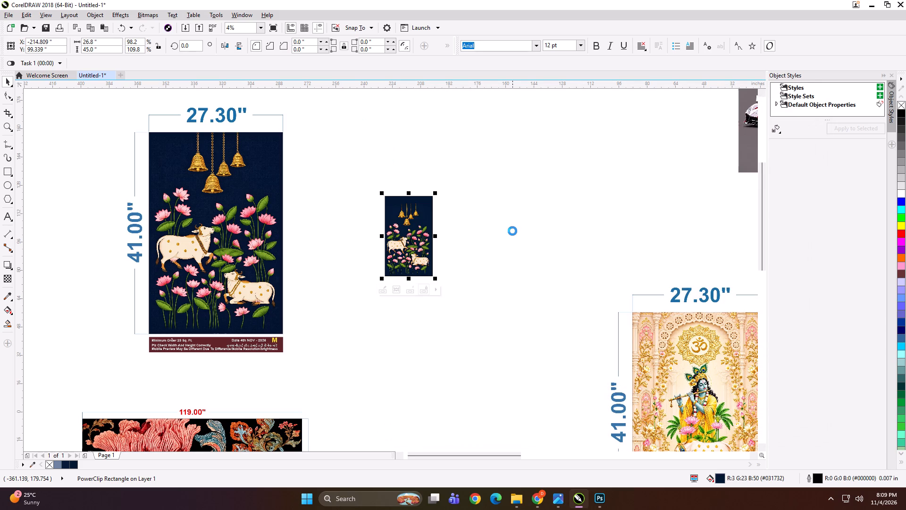
Enlarge the cow panel beside its dimensioned layout, group the two, and shift the group up and away from the floral layout.
{"action": "left_click_drag", "start_coordinate": [436, 280], "coordinate": [477, 342], "text": "shift"}
{"action": "left_click_drag", "start_coordinate": [396, 245], "coordinate": [354, 248]}
{"action": "left_click", "coordinate": [282, 246], "text": "shift"}
{"action": "key", "text": "ctrl+g"}
{"action": "scroll", "coordinate": [366, 225], "scroll_direction": "down", "scroll_amount": 2}
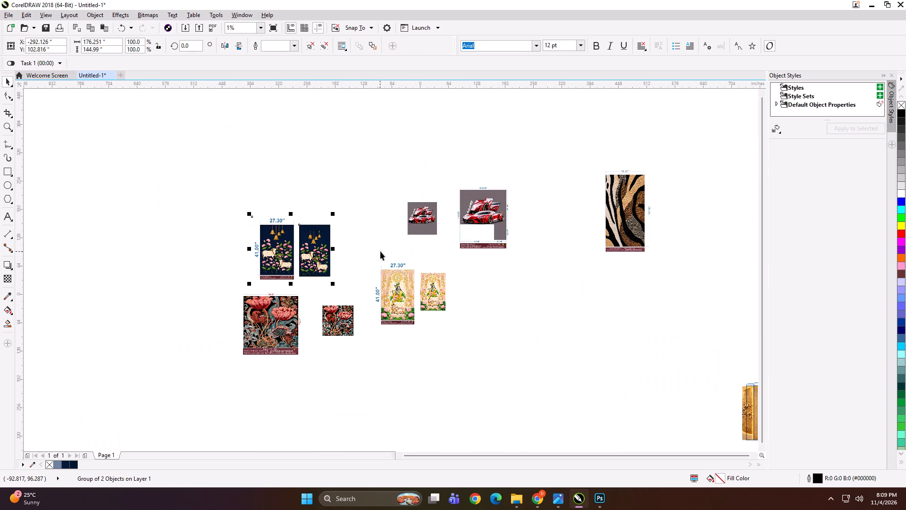
{"action": "scroll", "coordinate": [311, 259], "scroll_direction": "up", "scroll_amount": 1}
{"action": "left_click_drag", "start_coordinate": [342, 265], "coordinate": [248, 232]}
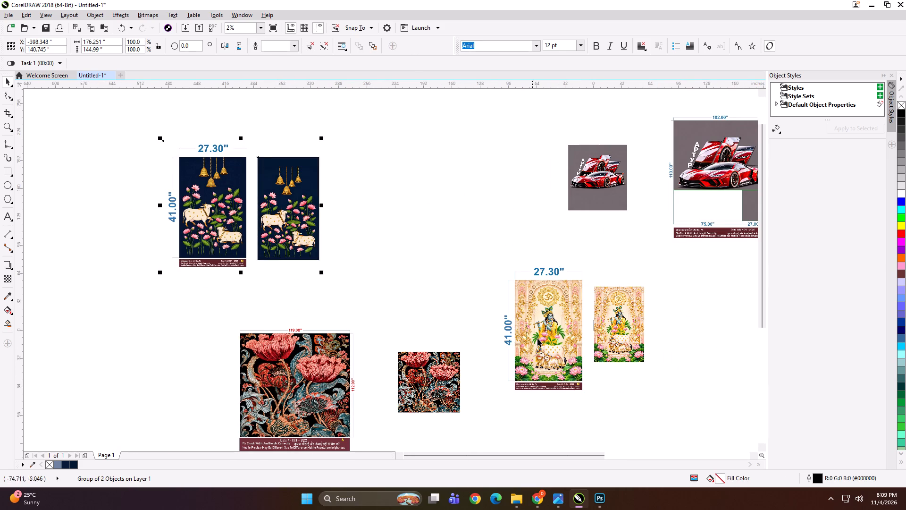
Move the dimensioned Krishna layout next to the cow group and place its loose Krishna artwork beside it.
{"action": "left_click_drag", "start_coordinate": [538, 328], "coordinate": [446, 278]}
{"action": "left_click_drag", "start_coordinate": [433, 270], "coordinate": [405, 248]}
{"action": "left_click_drag", "start_coordinate": [391, 239], "coordinate": [362, 210]}
{"action": "left_click_drag", "start_coordinate": [349, 196], "coordinate": [344, 192]}
{"action": "left_click", "coordinate": [342, 189]}
{"action": "left_click_drag", "start_coordinate": [400, 229], "coordinate": [392, 223]}
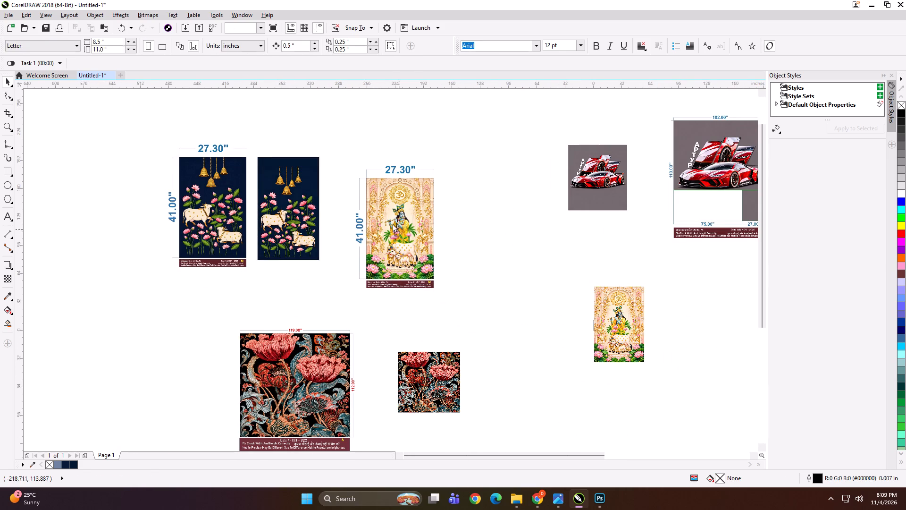
{"action": "left_click_drag", "start_coordinate": [392, 223], "coordinate": [377, 212]}
{"action": "left_click_drag", "start_coordinate": [623, 318], "coordinate": [579, 295]}
{"action": "left_click_drag", "start_coordinate": [499, 228], "coordinate": [475, 218]}
{"action": "left_click_drag", "start_coordinate": [583, 299], "coordinate": [573, 295]}
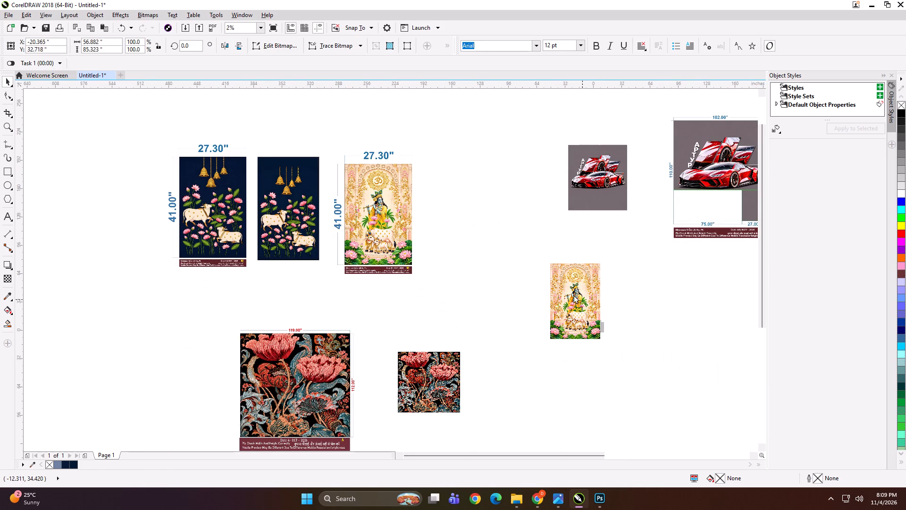
{"action": "left_click_drag", "start_coordinate": [573, 295], "coordinate": [461, 211]}
Resize the loose Krishna artwork to 27.3 by 41 inches.
{"action": "scroll", "coordinate": [452, 179], "scroll_direction": "up", "scroll_amount": 1}
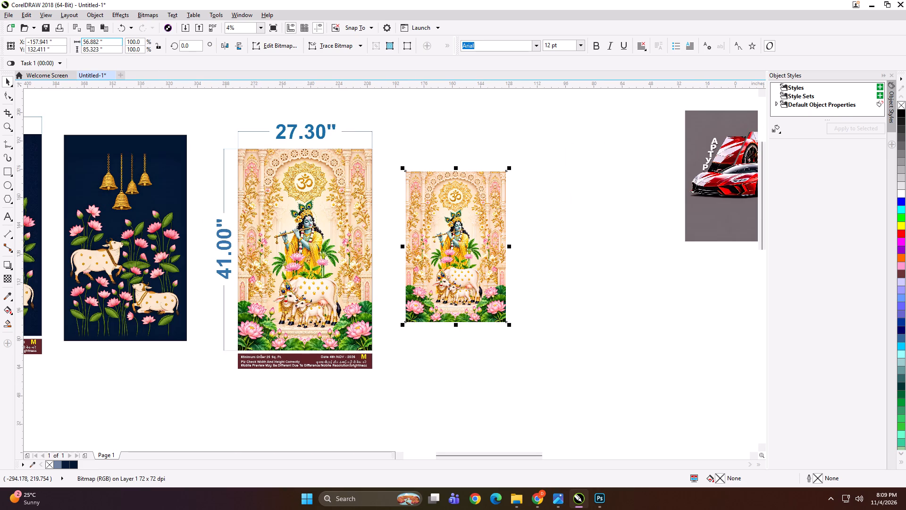
{"action": "left_click_drag", "start_coordinate": [108, 42], "coordinate": [35, 51]}
{"action": "type", "text": "27.3"}
{"action": "key", "text": "Tab"}
{"action": "type", "text": "41"}
{"action": "key", "text": "Return"}
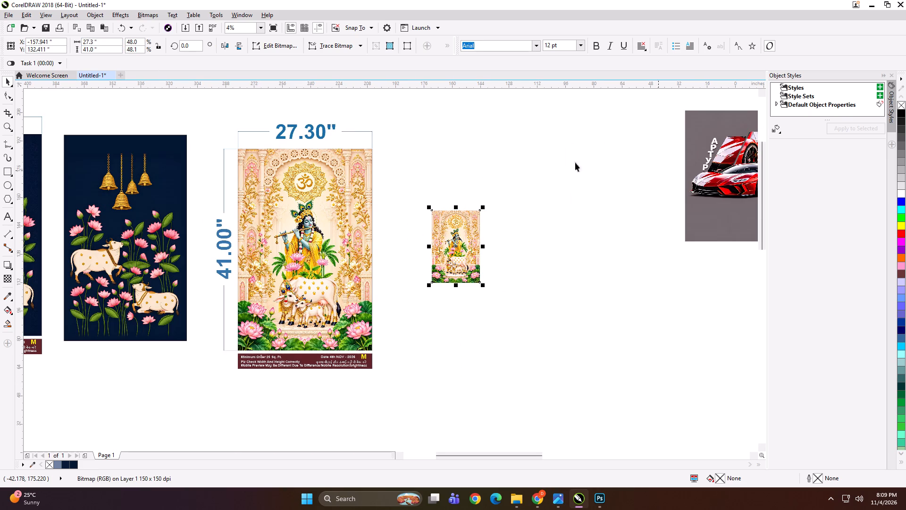
Create a rectangle matching the resized Krishna artwork and increase its height by 4 to 45 inches.
{"action": "double_click", "coordinate": [7, 167], "text": "shift"}
{"action": "key", "text": "shift+space"}
{"action": "left_click", "coordinate": [517, 165]}
{"action": "left_click", "coordinate": [486, 227], "text": "alt"}
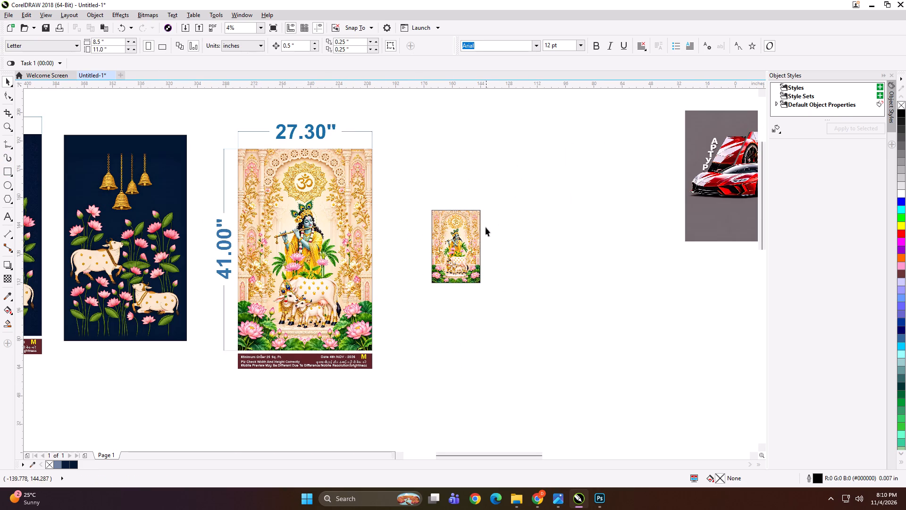
{"action": "left_click", "coordinate": [438, 225], "text": "alt"}
{"action": "left_click", "coordinate": [505, 165]}
{"action": "left_click", "coordinate": [463, 227]}
{"action": "left_click", "coordinate": [109, 48]}
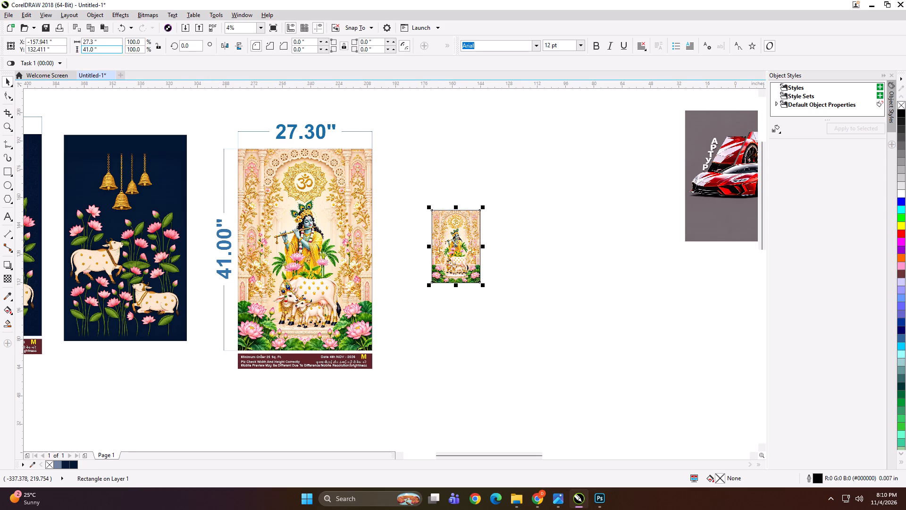
{"action": "type", "text": "+4"}
{"action": "key", "text": "Return"}
{"action": "left_click", "coordinate": [438, 137]}
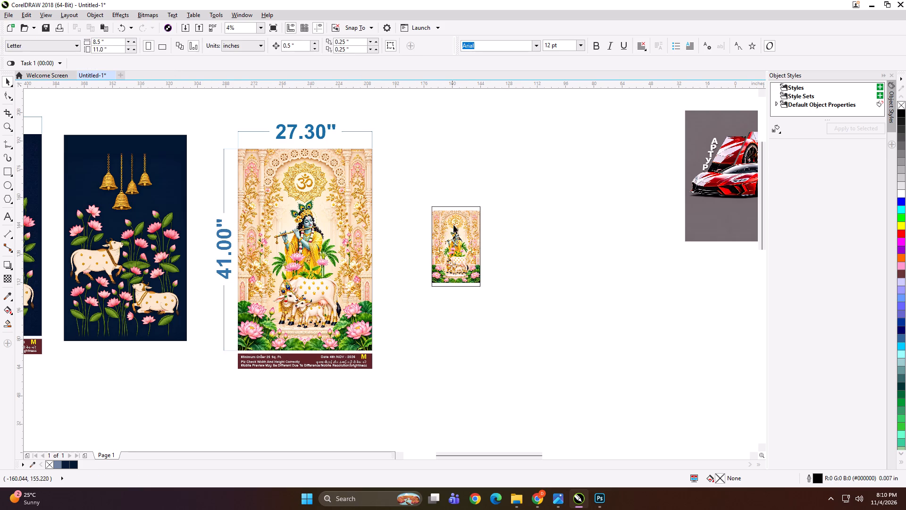
Align the small Krishna artwork and its taller rectangle by their bottom edges.
{"action": "double_click", "coordinate": [455, 236], "text": "alt"}
{"action": "key", "text": "b"}
{"action": "left_click", "coordinate": [482, 179]}
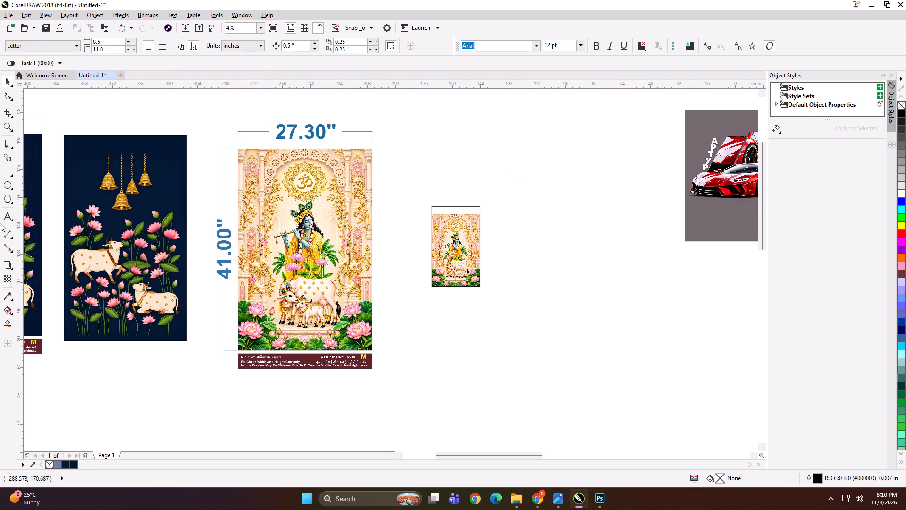
Fill the taller rectangle with a light peach sampled from the Krishna artwork's top edge.
{"action": "left_click", "coordinate": [9, 292]}
{"action": "scroll", "coordinate": [464, 199], "scroll_direction": "up", "scroll_amount": 2}
{"action": "scroll", "coordinate": [460, 255], "scroll_direction": "up", "scroll_amount": 3}
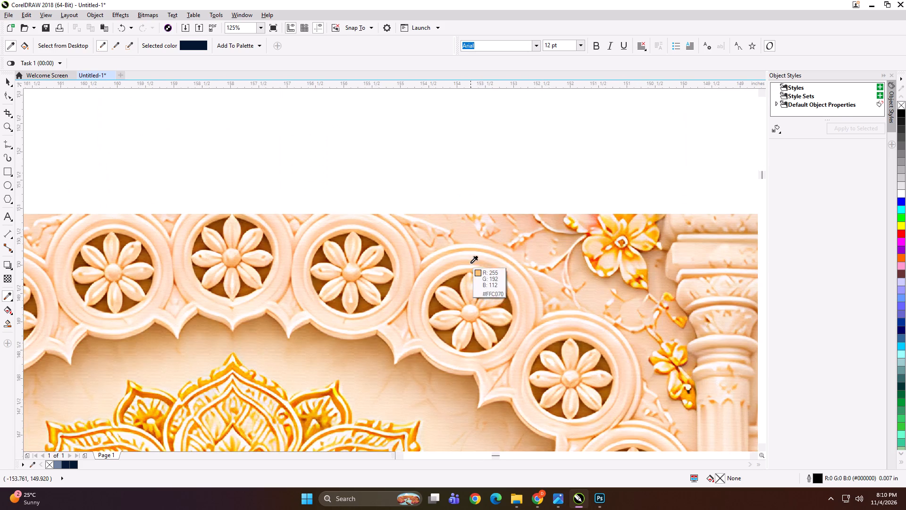
{"action": "scroll", "coordinate": [466, 248], "scroll_direction": "up", "scroll_amount": 2}
{"action": "left_click", "coordinate": [460, 227]}
{"action": "scroll", "coordinate": [460, 228], "scroll_direction": "down", "scroll_amount": 2}
{"action": "left_click", "coordinate": [449, 184]}
{"action": "scroll", "coordinate": [449, 175], "scroll_direction": "down", "scroll_amount": 3}
{"action": "key", "text": "space"}
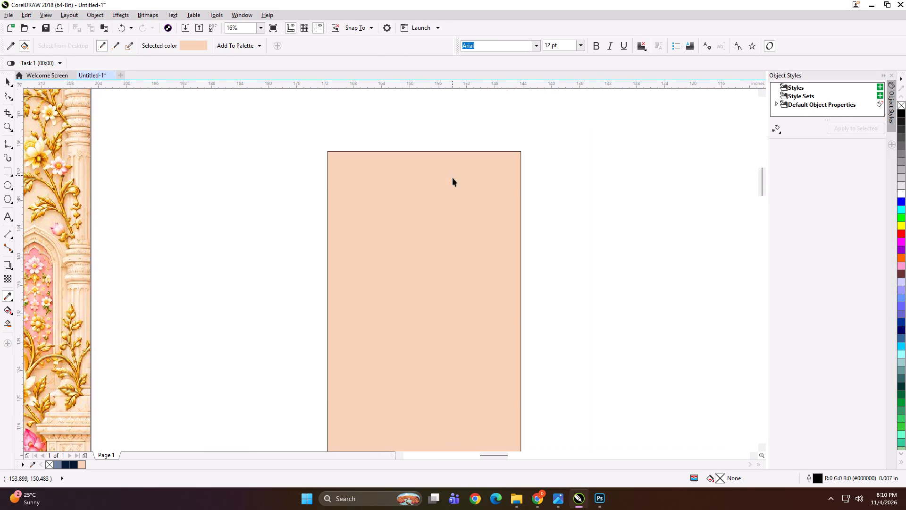
Bring the Krishna artwork in front of the peach rectangle and group the two.
{"action": "left_click", "coordinate": [450, 255], "text": "alt"}
{"action": "key", "text": "shift+Page_Up"}
{"action": "scroll", "coordinate": [467, 200], "scroll_direction": "down", "scroll_amount": 2}
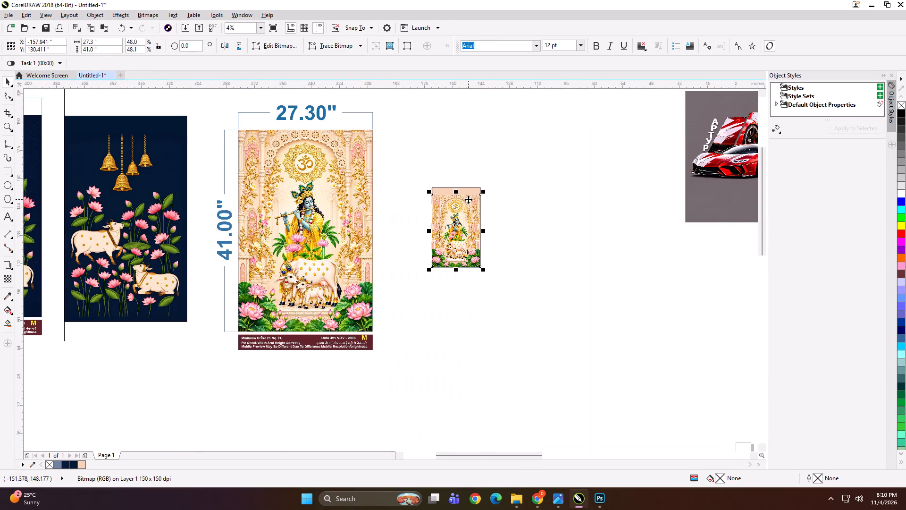
{"action": "left_click", "coordinate": [488, 161]}
{"action": "left_click_drag", "start_coordinate": [501, 158], "coordinate": [416, 295]}
{"action": "key", "text": "ctrl+g"}
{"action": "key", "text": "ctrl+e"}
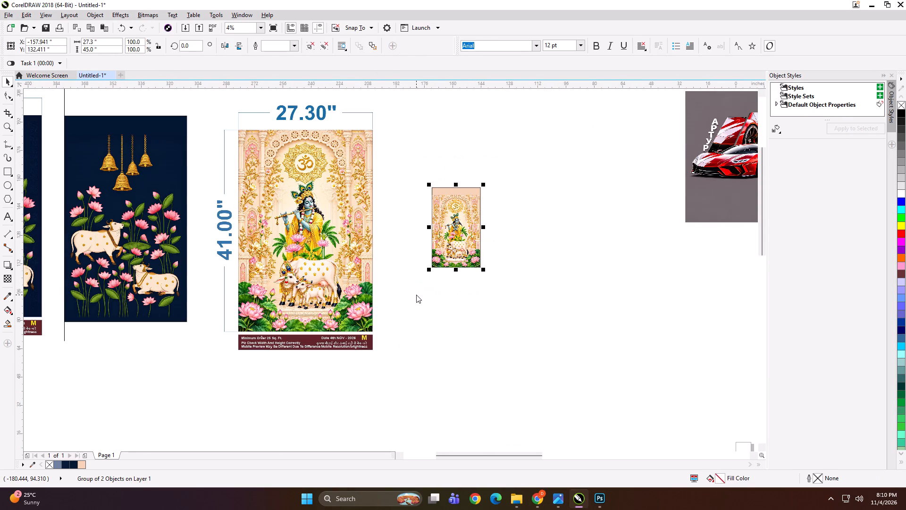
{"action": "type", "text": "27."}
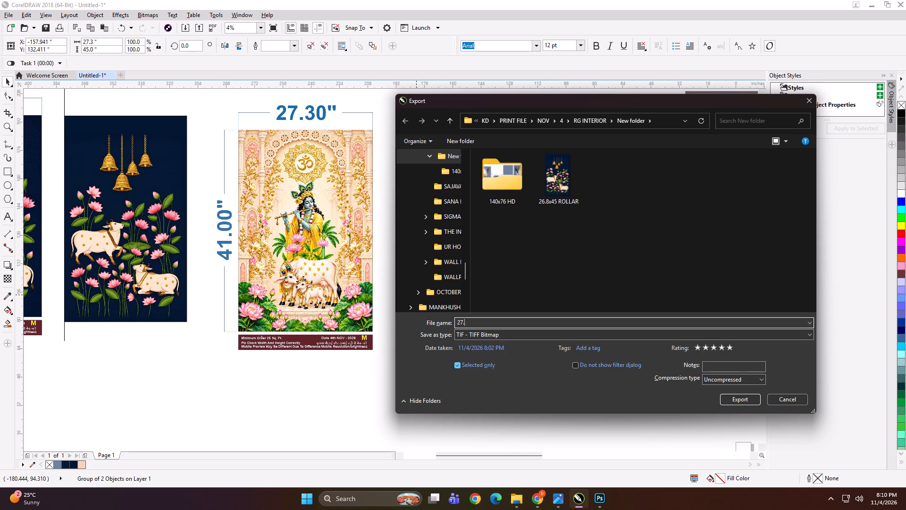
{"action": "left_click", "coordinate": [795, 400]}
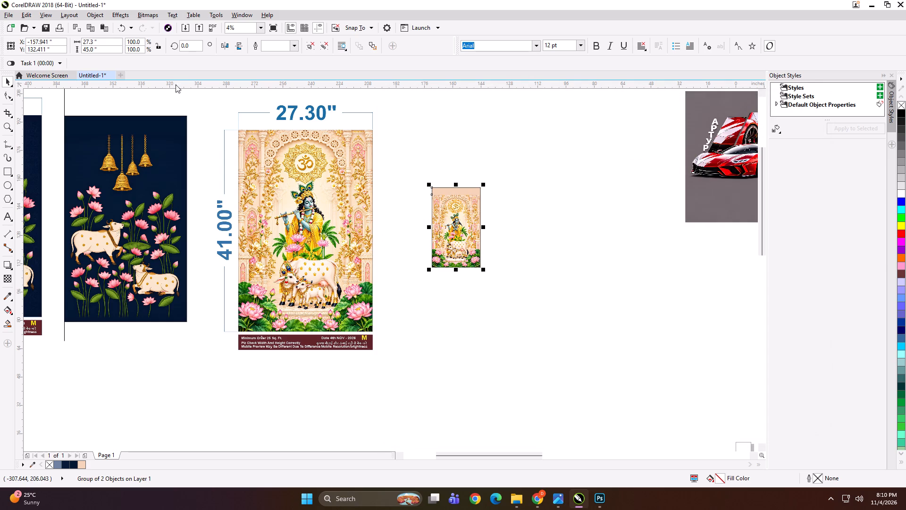
Reduce the grouped Krishna panel's width by 0.5 to 26.8 inches.
{"action": "left_click", "coordinate": [107, 42]}
{"action": "type", "text": "-."}
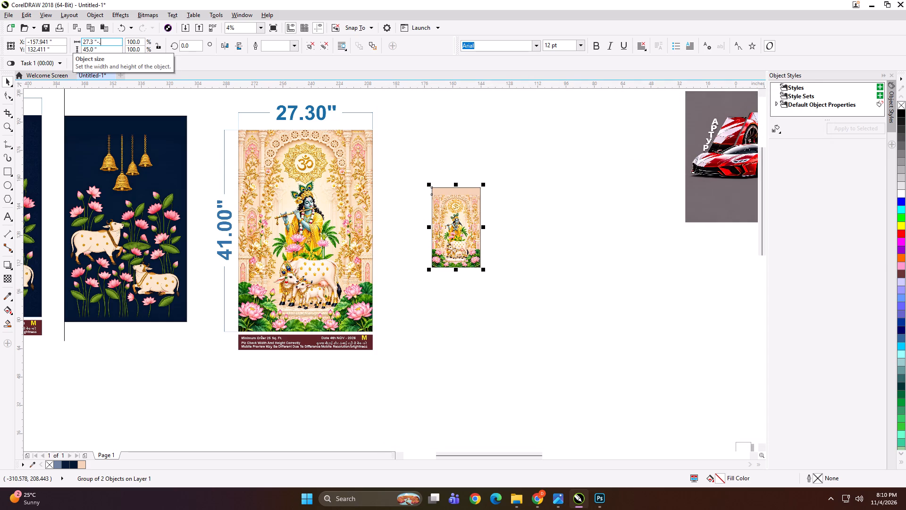
{"action": "key", "text": "5"}
{"action": "key", "text": "Return"}
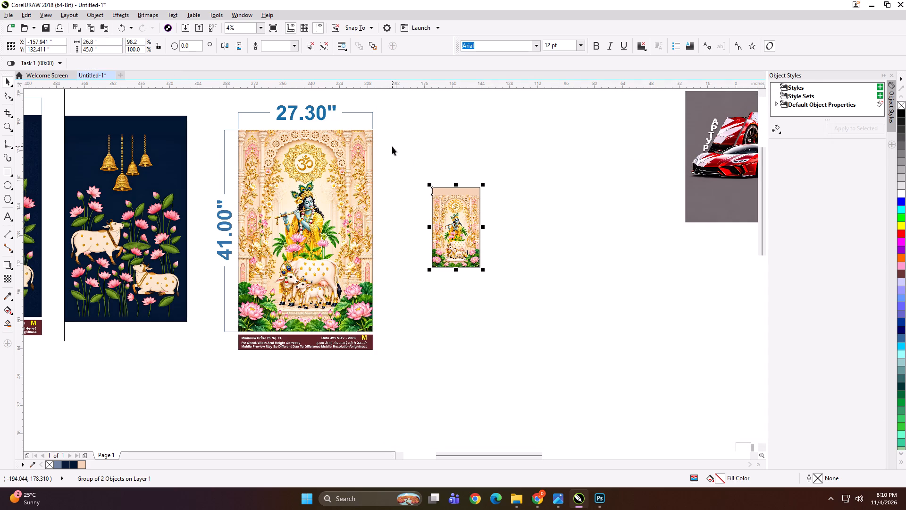
Export the selected Krishna panel as a TIFF named "26.8x45 BLIND" in RG INTERIOR's New folder.
{"action": "key", "text": "ctrl+e"}
{"action": "type", "text": "26.8x45"}
{"action": "key", "text": "space"}
{"action": "key", "text": "r"}
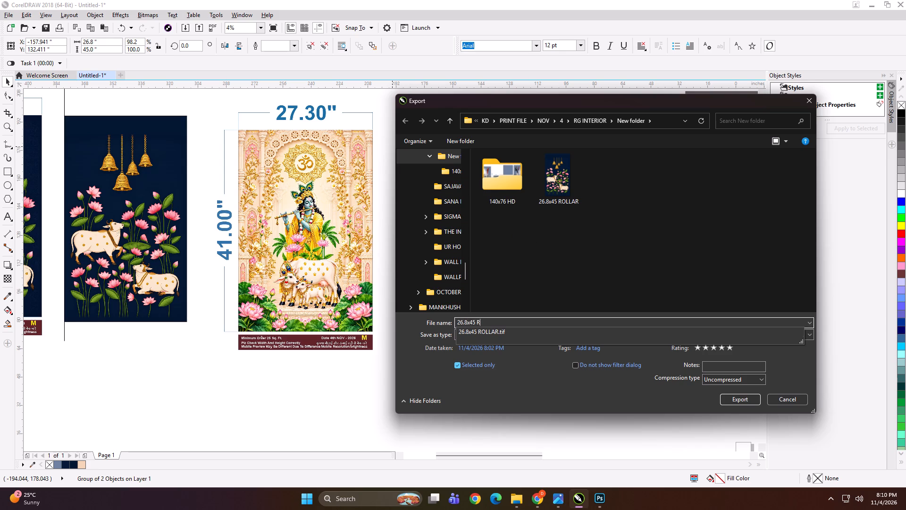
{"action": "key", "text": "BackSpace"}
{"action": "type", "text": "BLIND"}
{"action": "key", "text": "Return"}
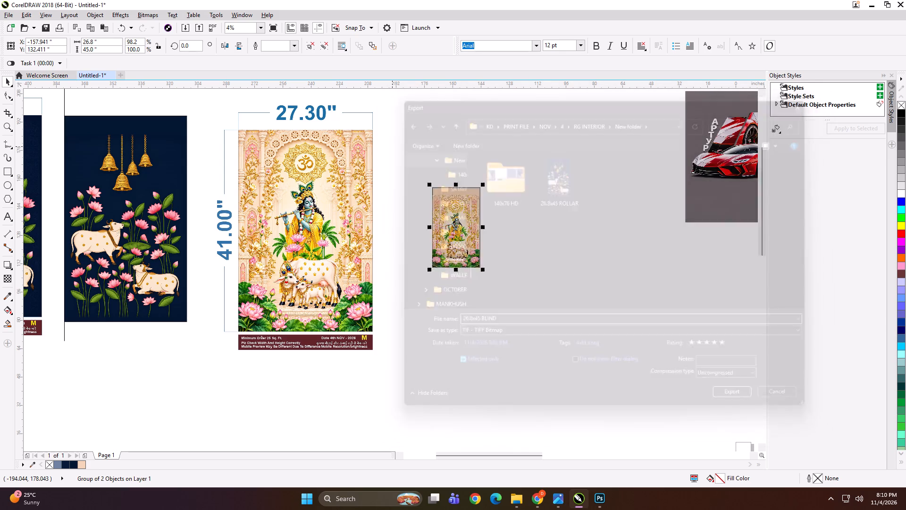
{"action": "key", "text": "Return"}
Enlarge the grouped Krishna panel about its centre to roughly the size of the dimensioned Krishna preview beside it.
{"action": "scroll", "coordinate": [533, 236], "scroll_direction": "down", "scroll_amount": 1}
{"action": "left_click_drag", "start_coordinate": [509, 257], "coordinate": [528, 284], "text": "shift"}
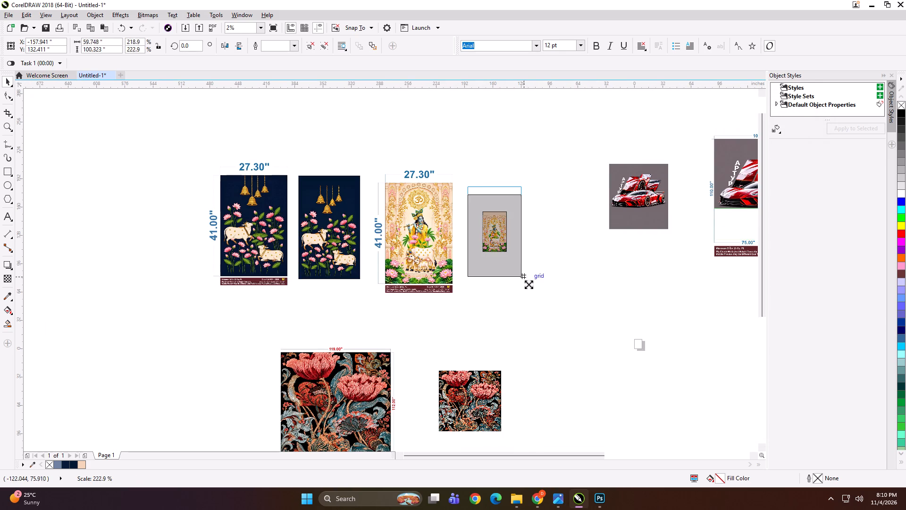
{"action": "left_click_drag", "start_coordinate": [528, 284], "coordinate": [531, 292], "text": "shift"}
Group the cow and Krishna print panels together with their dimensioned previews.
{"action": "left_click", "coordinate": [432, 226], "text": "shift"}
{"action": "left_click", "coordinate": [327, 217], "text": "shift"}
{"action": "left_click", "coordinate": [286, 216], "text": "shift"}
{"action": "left_click", "coordinate": [302, 217], "text": "shift"}
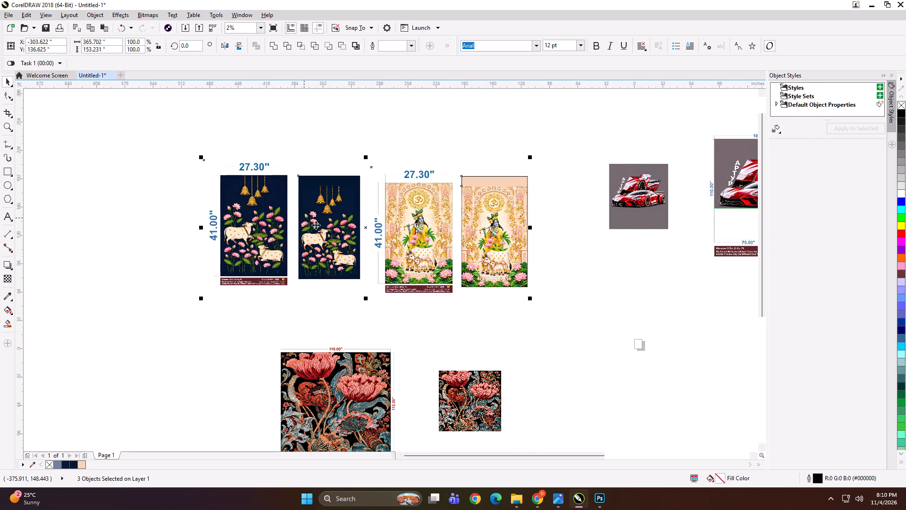
{"action": "key", "text": "ctrl+g"}
Shrink the grouped cow and Krishna layout proportionally about its centre to about 4.7 by 2 inches.
{"action": "left_click_drag", "start_coordinate": [533, 298], "coordinate": [381, 249], "text": "shift"}
{"action": "left_click", "coordinate": [378, 249], "text": "shift"}
{"action": "scroll", "coordinate": [371, 233], "scroll_direction": "up", "scroll_amount": 1}
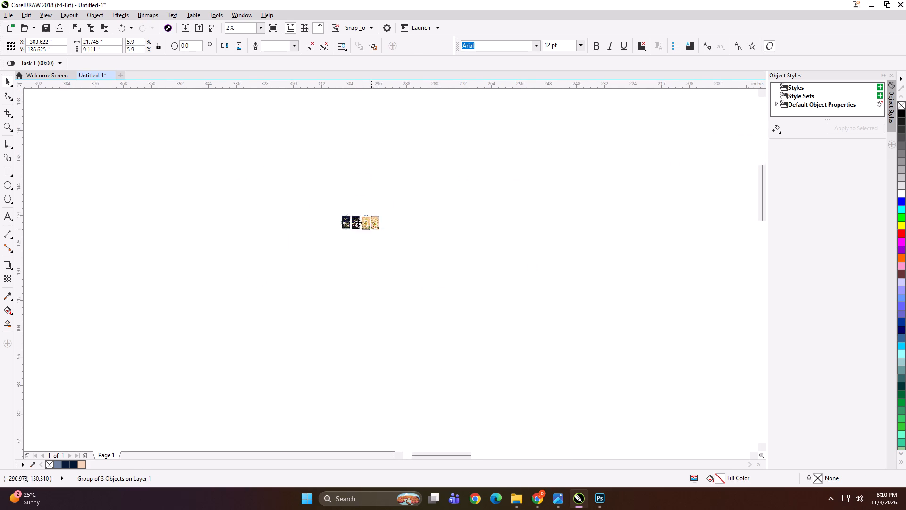
{"action": "scroll", "coordinate": [358, 222], "scroll_direction": "up", "scroll_amount": 4}
{"action": "left_click_drag", "start_coordinate": [664, 360], "coordinate": [440, 283], "text": "shift"}
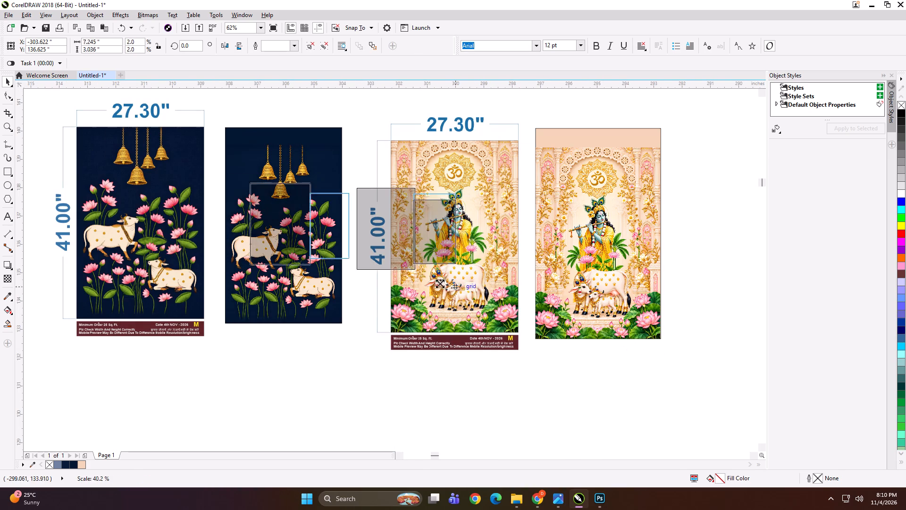
{"action": "left_click_drag", "start_coordinate": [440, 283], "coordinate": [424, 278], "text": "shift"}
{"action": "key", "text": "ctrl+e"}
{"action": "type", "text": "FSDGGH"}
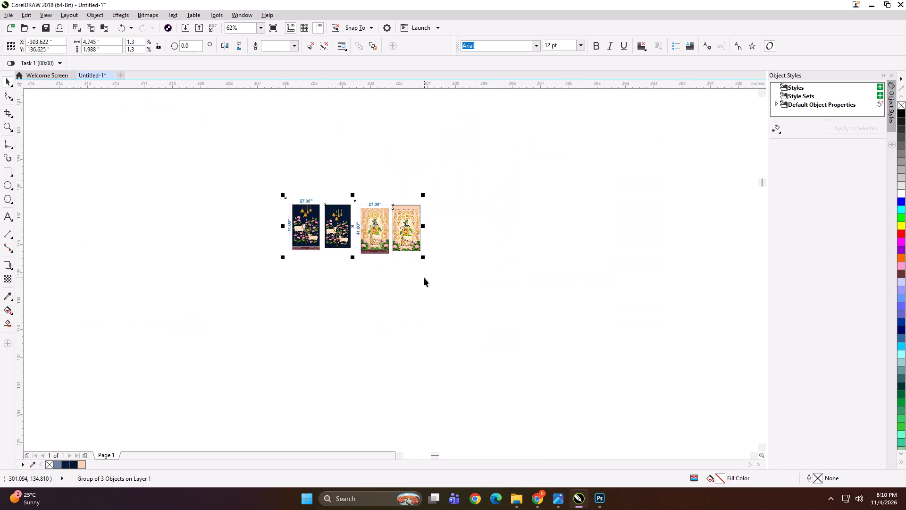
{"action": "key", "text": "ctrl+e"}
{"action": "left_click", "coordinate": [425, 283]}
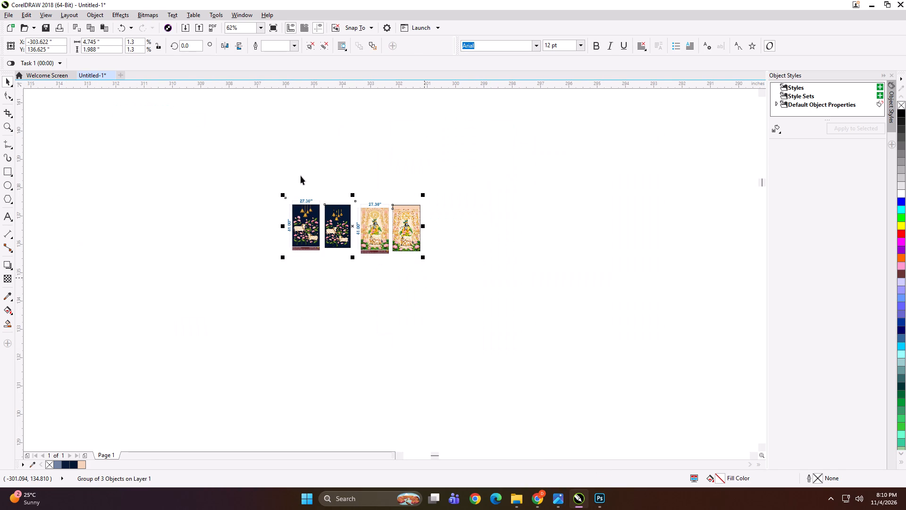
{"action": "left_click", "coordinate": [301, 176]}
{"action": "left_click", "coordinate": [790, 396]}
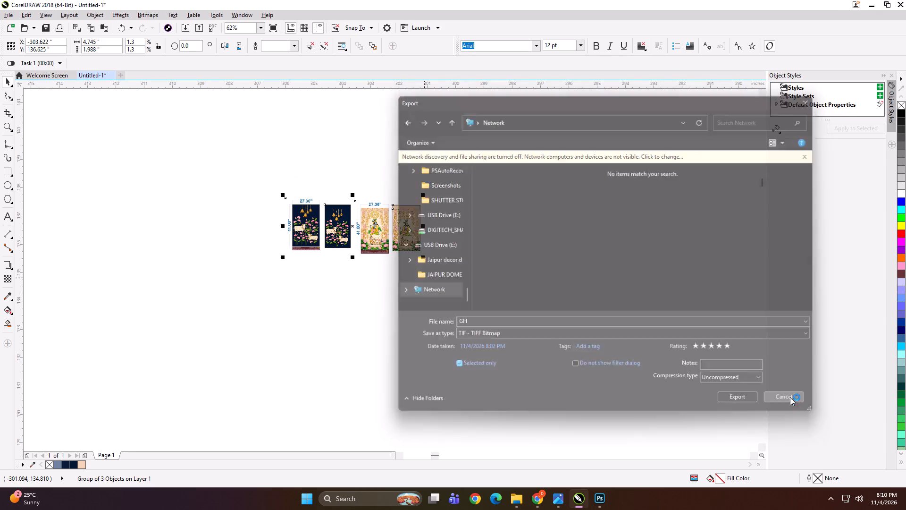
Export only the shrunken cow and Krishna layout group as a TIFF named "SGDH" in RG INTERIOR's New folder.
{"action": "left_click", "coordinate": [367, 312]}
{"action": "left_click", "coordinate": [307, 238]}
{"action": "key", "text": "ctrl+e"}
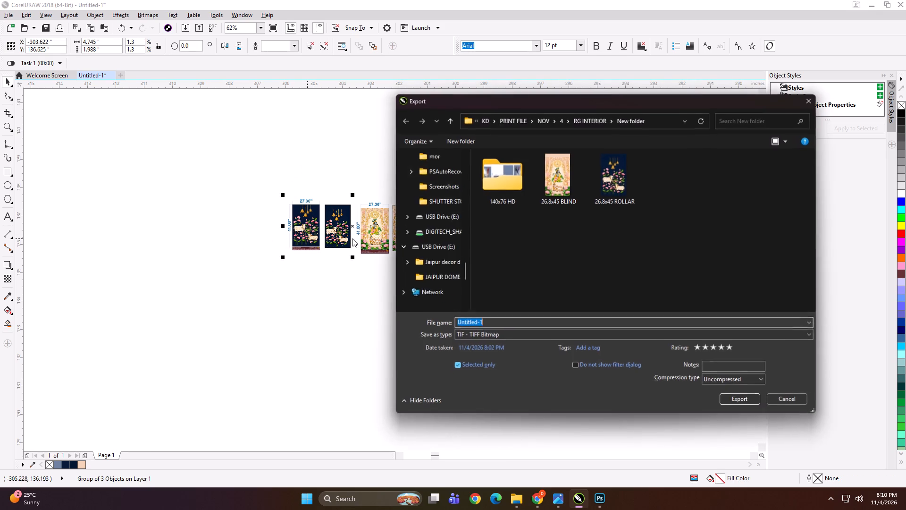
{"action": "key", "text": "s"}
{"action": "key", "text": "g"}
{"action": "type", "text": "DH"}
{"action": "key", "text": "Return"}
{"action": "key", "text": "Return"}
{"action": "key", "text": "Return"}
Delete the grouped cow and Krishna layout from the drawing.
{"action": "key", "text": "Delete"}
Move the zebra-stripe layout bitmap below the two car images, centred at about X 39.8, Y -57.4 inches.
{"action": "key", "text": "F4"}
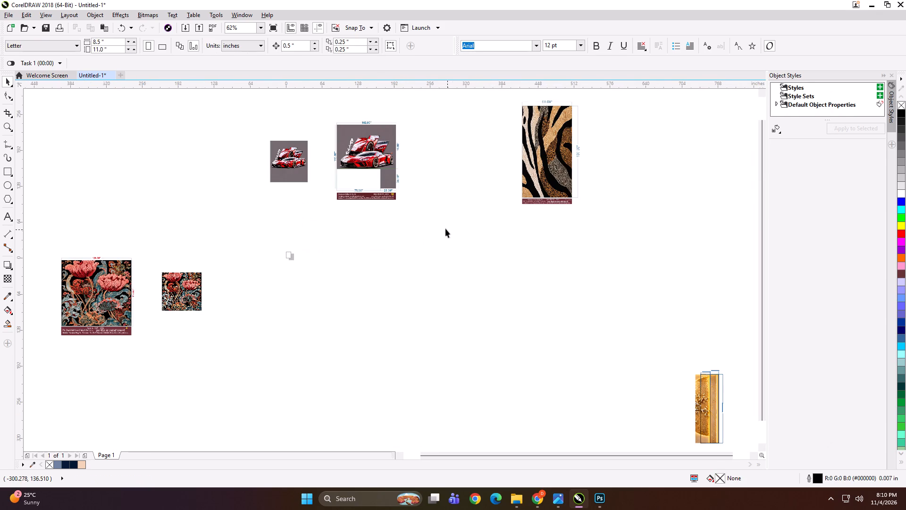
{"action": "left_click", "coordinate": [431, 245]}
{"action": "left_click_drag", "start_coordinate": [542, 117], "coordinate": [302, 255]}
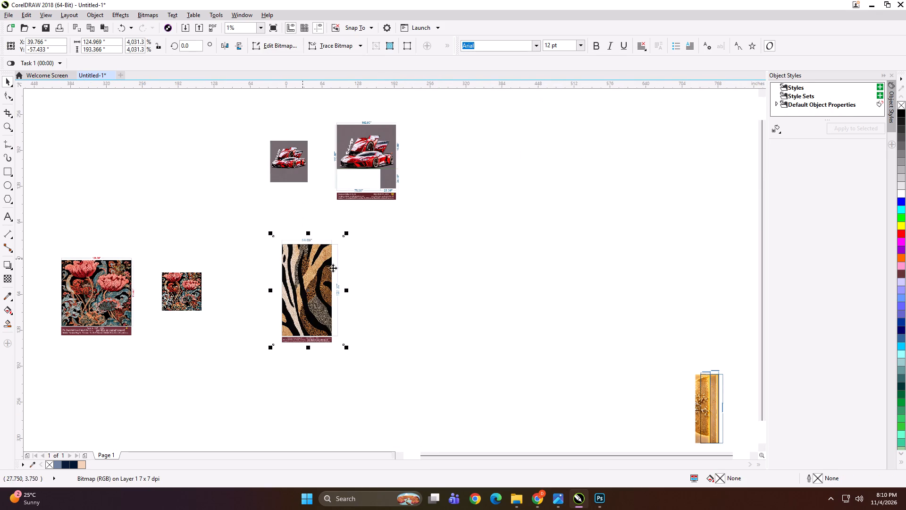
{"action": "left_click", "coordinate": [409, 273]}
Move the dimensioned red car layout farther from the plain car panel, centred at about X 187.6, Y 187.9 inches.
{"action": "scroll", "coordinate": [319, 116], "scroll_direction": "up", "scroll_amount": 1}
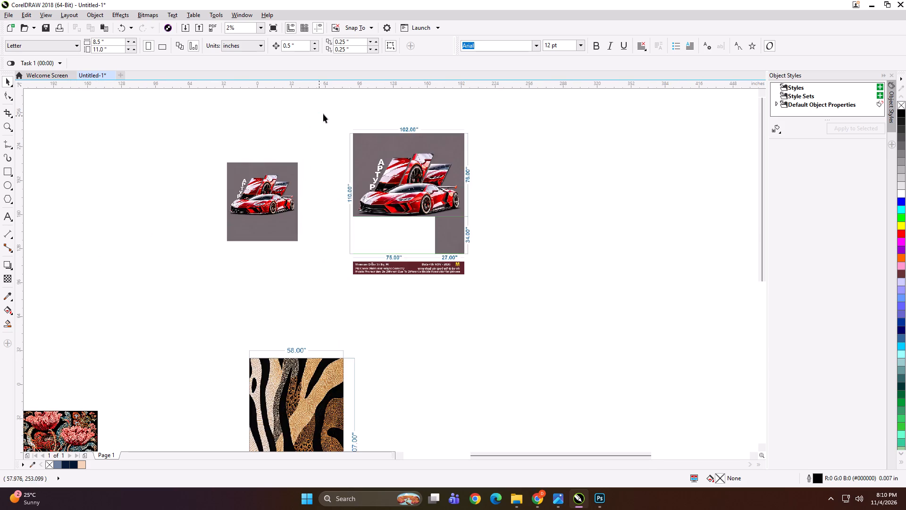
{"action": "scroll", "coordinate": [326, 112], "scroll_direction": "up", "scroll_amount": 1}
{"action": "left_click_drag", "start_coordinate": [479, 238], "coordinate": [569, 207]}
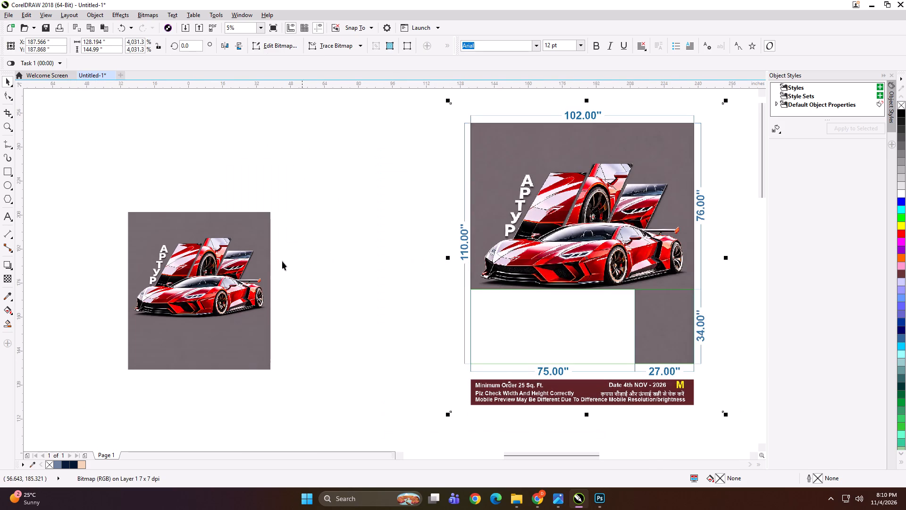
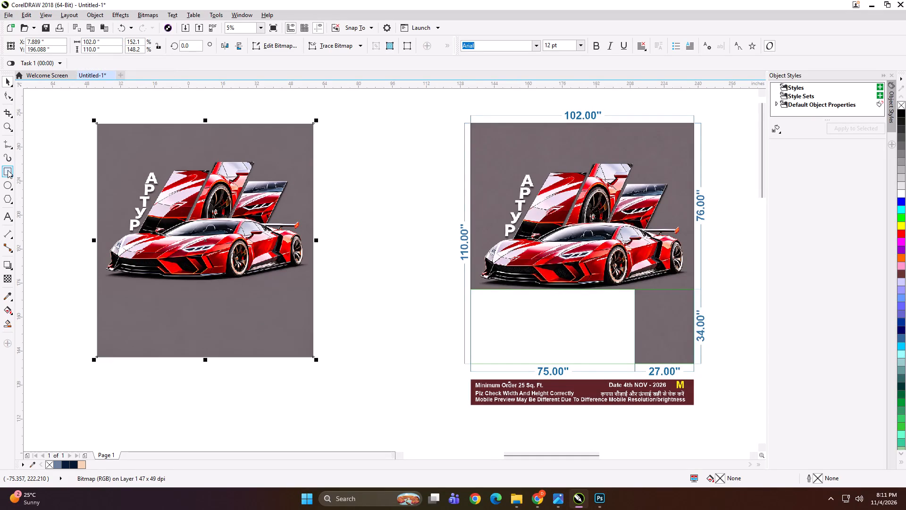
Add a 102 × 110 inch rectangle over the plain car panel and duplicate it in place.
{"action": "double_click", "coordinate": [8, 170], "text": "shift"}
{"action": "key", "text": "shift+space"}
{"action": "left_click", "coordinate": [57, 151]}
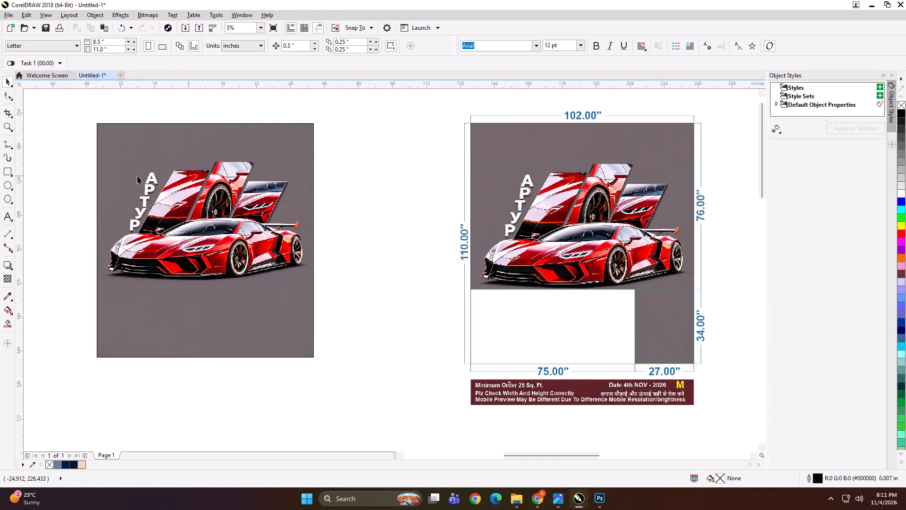
{"action": "key", "text": "plus"}
{"action": "left_click", "coordinate": [137, 176]}
{"action": "key", "text": "plus"}
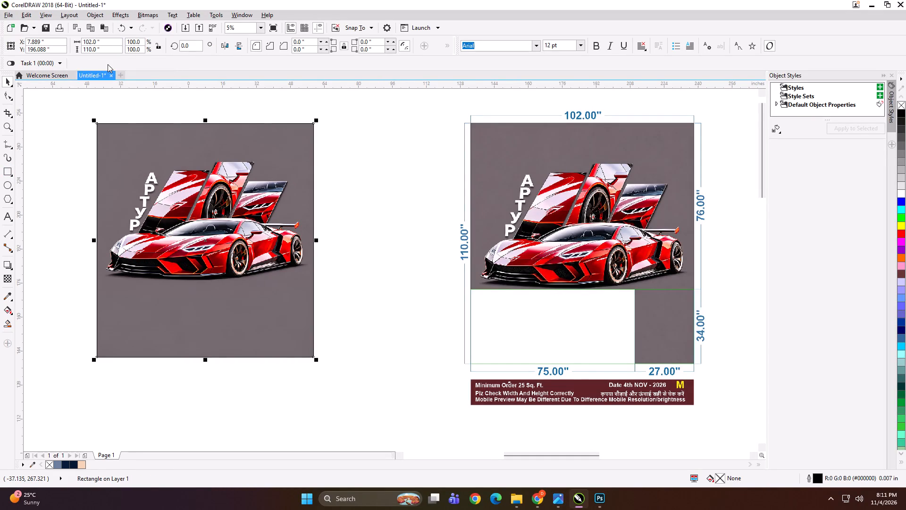
Resize the duplicate rectangle on the plain car panel to 75 × 34 inches.
{"action": "left_click_drag", "start_coordinate": [108, 47], "coordinate": [50, 53]}
{"action": "type", "text": "75"}
{"action": "key", "text": "Tab"}
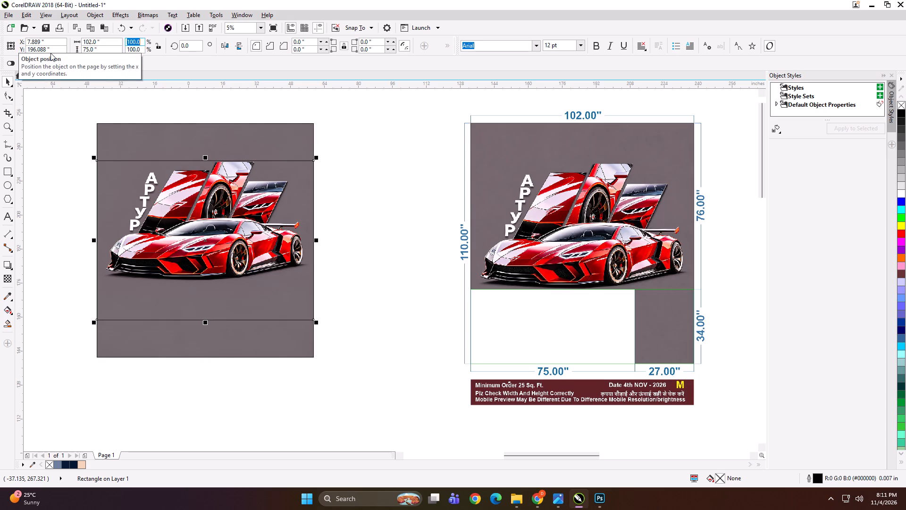
{"action": "type", "text": "34"}
{"action": "key", "text": "Return"}
{"action": "left_click_drag", "start_coordinate": [104, 41], "coordinate": [59, 44]}
{"action": "type", "text": "75"}
{"action": "key", "text": "Tab"}
{"action": "type", "text": "34"}
{"action": "key", "text": "Return"}
Align the 75 × 34 inch rectangle to the car panel's bottom-left corner and fill it white.
{"action": "left_click", "coordinate": [160, 176], "text": "shift"}
{"action": "type", "text": "BL"}
{"action": "left_click", "coordinate": [72, 276]}
{"action": "left_click_drag", "start_coordinate": [63, 270], "coordinate": [255, 373]}
{"action": "left_click", "coordinate": [184, 290]}
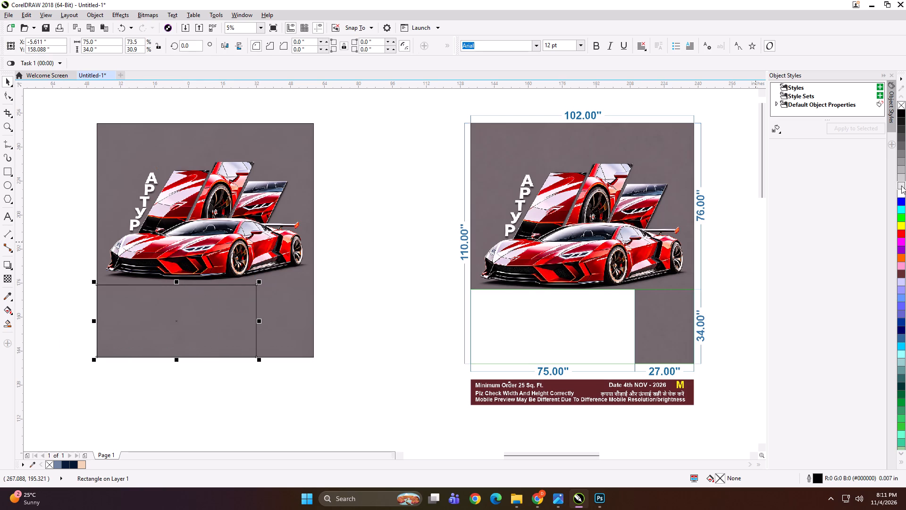
{"action": "left_click", "coordinate": [901, 195]}
Size another rectangle to 59 inches wide and about 77.8 inches high, aligned with the car panel's top-left corner.
{"action": "left_click", "coordinate": [217, 195]}
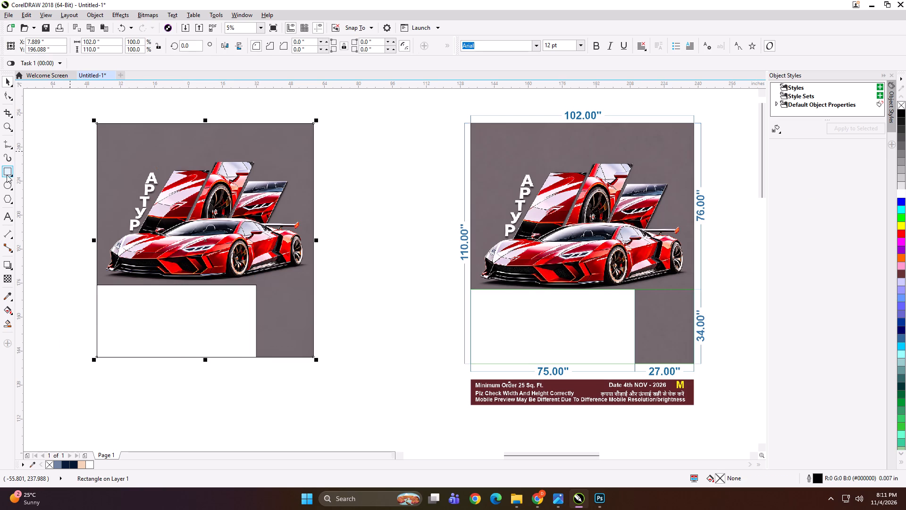
{"action": "double_click", "coordinate": [7, 175], "text": "shift"}
{"action": "key", "text": "shift+space"}
{"action": "left_click", "coordinate": [105, 43]}
{"action": "key", "text": "ctrl+a"}
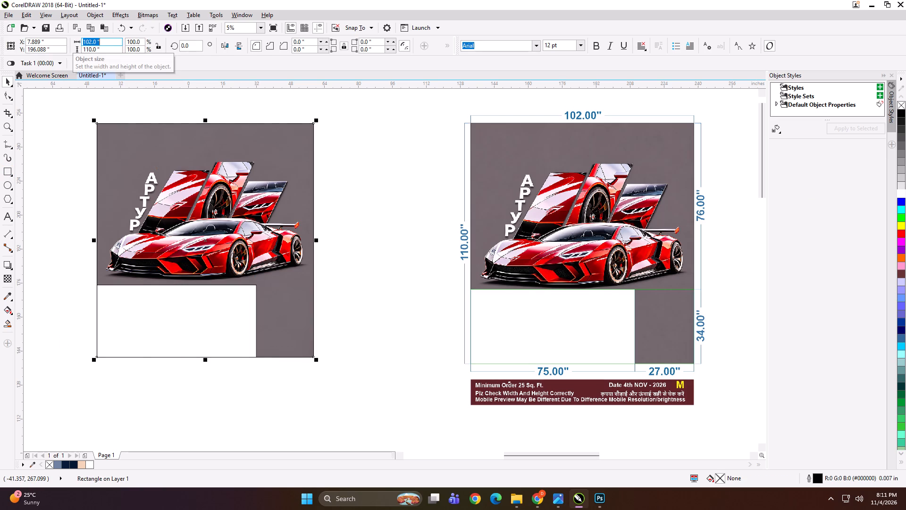
{"action": "key", "text": "5"}
{"action": "key", "text": "Return"}
{"action": "left_click", "coordinate": [103, 156], "text": "shift"}
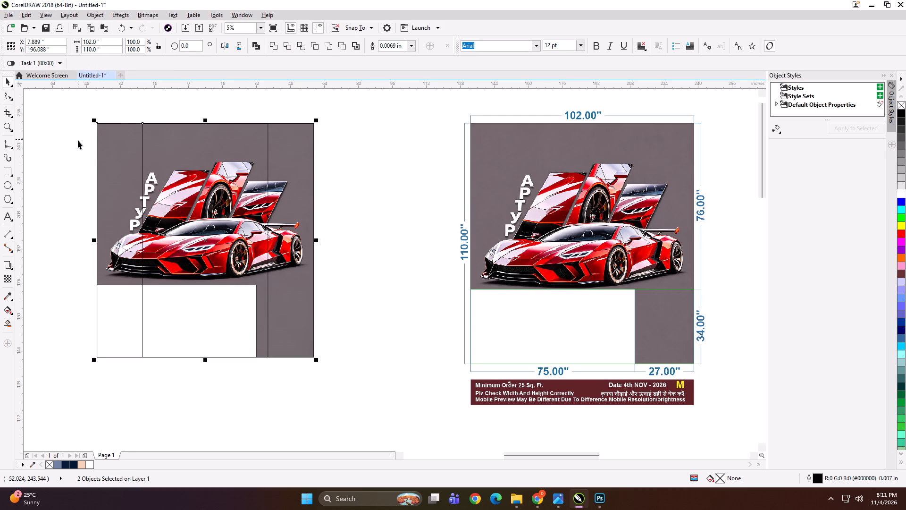
{"action": "key", "text": "l"}
{"action": "left_click", "coordinate": [59, 203]}
{"action": "left_click", "coordinate": [122, 210]}
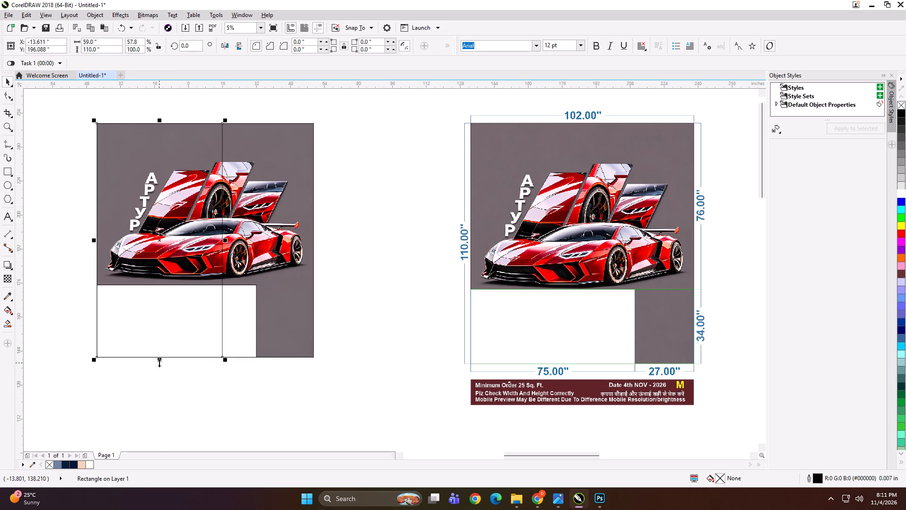
{"action": "left_click_drag", "start_coordinate": [159, 361], "coordinate": [162, 293]}
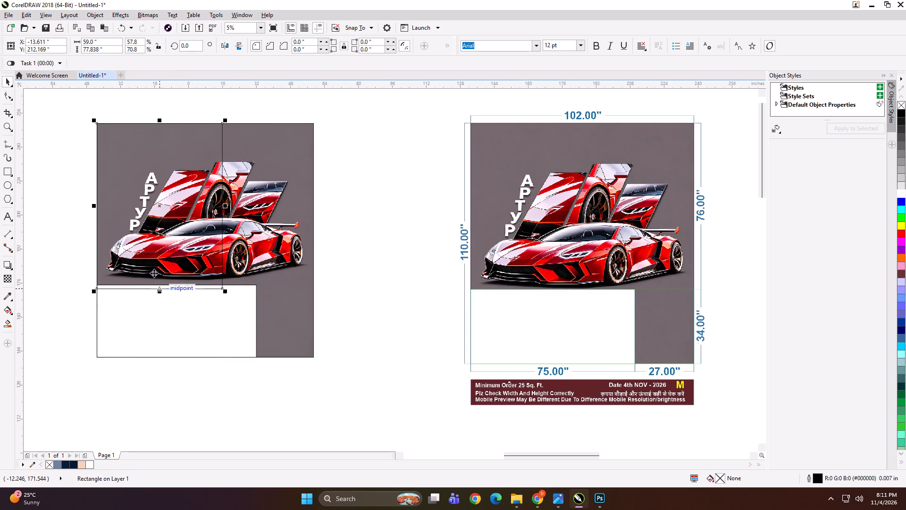
Make a mirrored copy about 7.6 inches wide beside the 59-inch rectangle and nudge it 0.5 inch left to overlap.
{"action": "left_click_drag", "start_coordinate": [92, 206], "coordinate": [234, 210]}
{"action": "right_click", "coordinate": [234, 210], "text": "ctrl"}
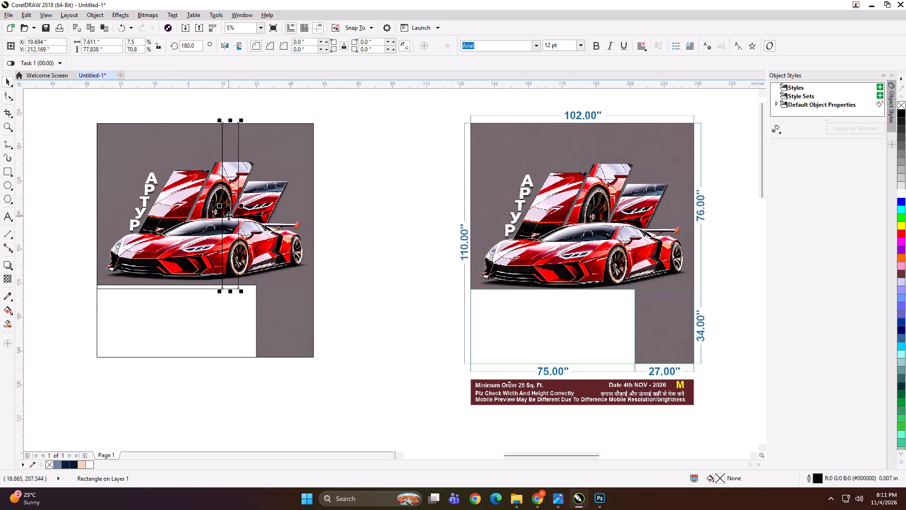
{"action": "key", "text": "Left"}
Delete the leftover full-size 102 × 110 inch rectangle outline.
{"action": "left_click_drag", "start_coordinate": [251, 207], "coordinate": [293, 210]}
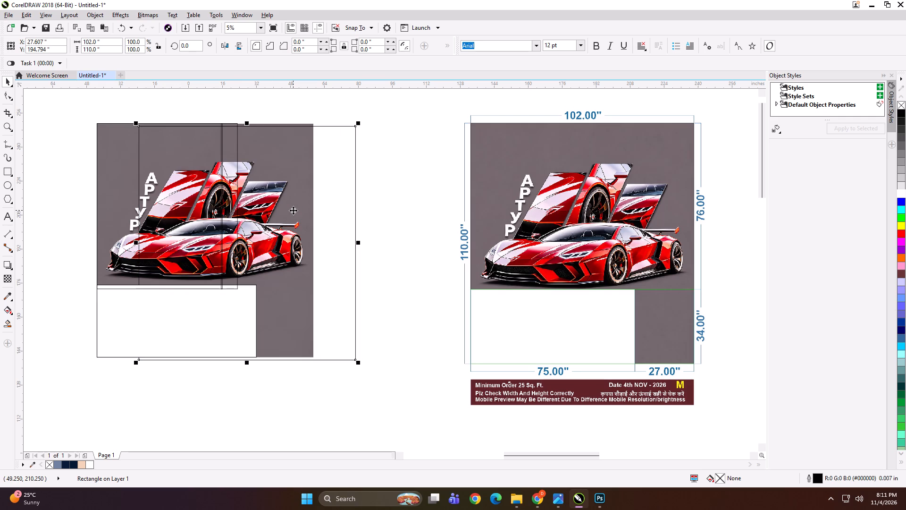
{"action": "key", "text": "Delete"}
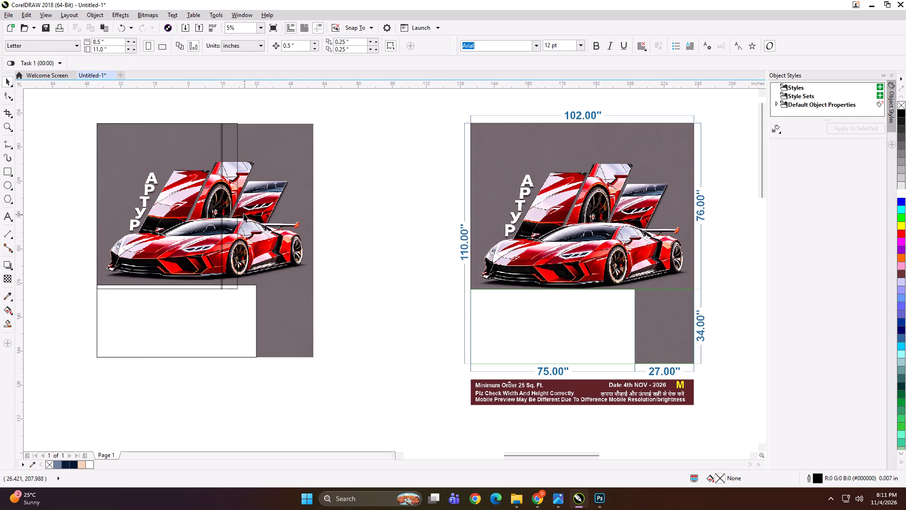
Stretch the narrow rectangle to the car panel's right and bottom edges, making it 43.5 × 110 inches.
{"action": "left_click", "coordinate": [234, 207]}
{"action": "left_click_drag", "start_coordinate": [239, 207], "coordinate": [311, 211]}
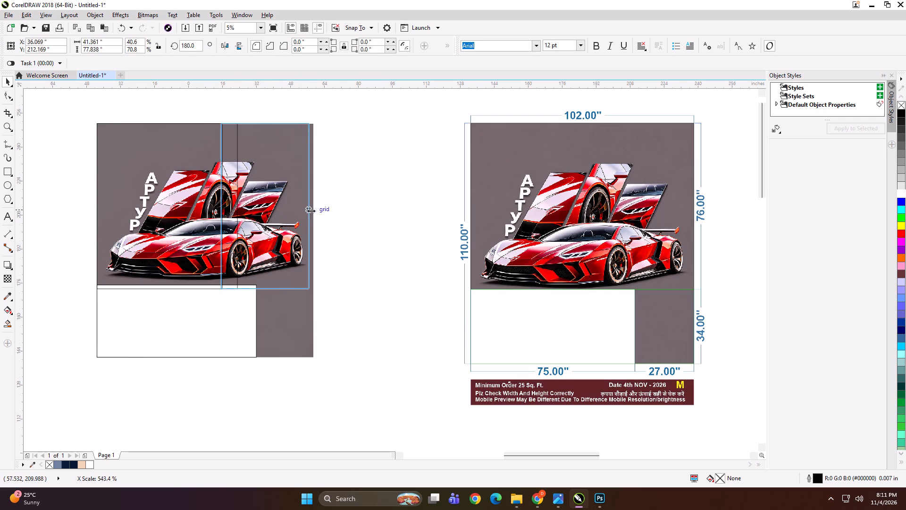
{"action": "left_click_drag", "start_coordinate": [311, 211], "coordinate": [315, 211]}
{"action": "left_click_drag", "start_coordinate": [266, 290], "coordinate": [266, 359]}
Group the 59-inch and 43.5-inch wide panel rectangles.
{"action": "left_click", "coordinate": [197, 212], "text": "shift"}
{"action": "key", "text": "ctrl+g"}
{"action": "left_click", "coordinate": [203, 379]}
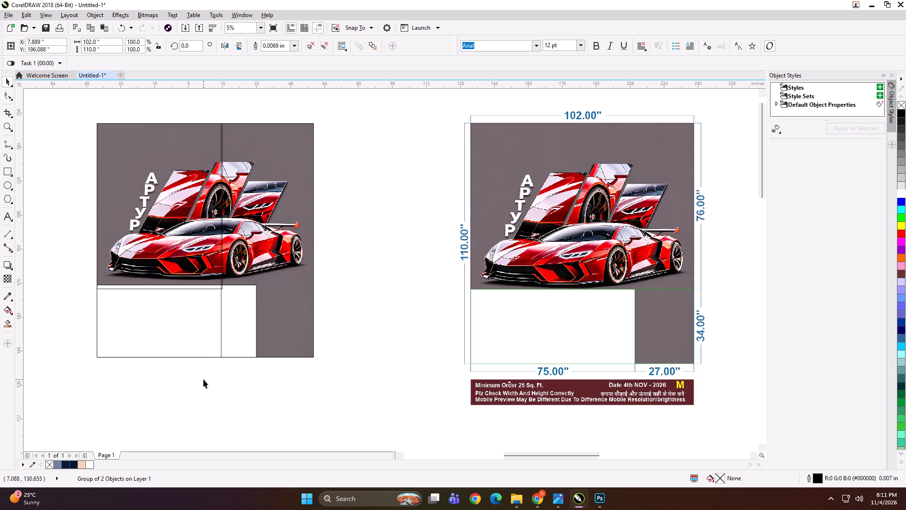
{"action": "left_click", "coordinate": [322, 297]}
Delete the white 75 × 34 inch cutout rectangle.
{"action": "left_click", "coordinate": [179, 332]}
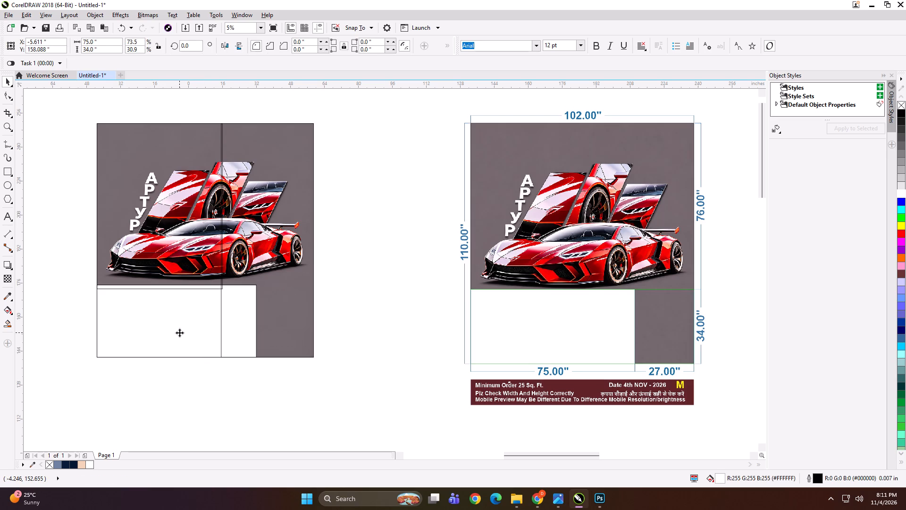
{"action": "key", "text": "Delete"}
PowerClip the car image into the two grouped rectangles and ungroup them into separate panels.
{"action": "left_click", "coordinate": [179, 332]}
{"action": "key", "text": "shift+Return"}
{"action": "left_click", "coordinate": [248, 243]}
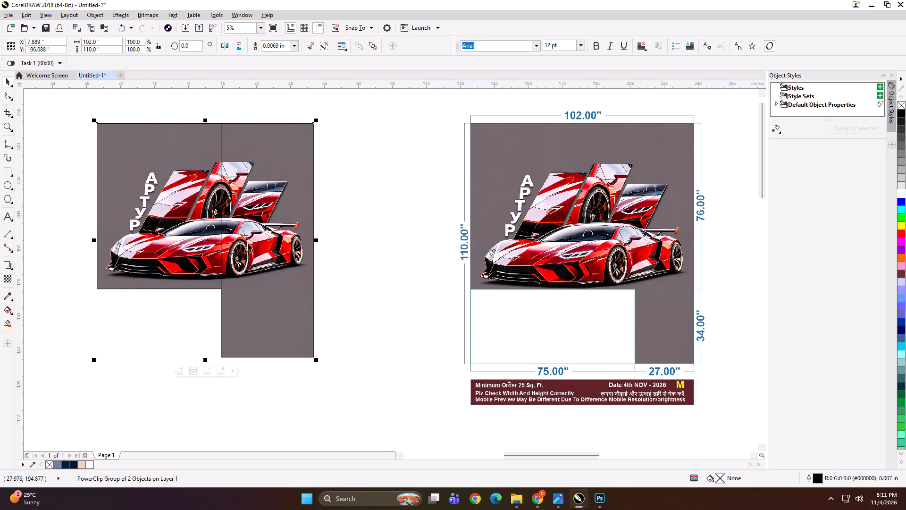
{"action": "key", "text": "ctrl+u"}
{"action": "key", "text": "ctrl+u"}
Add the text label "102*110 PANEL 1" at the left car panel's top edge and copy it.
{"action": "left_click", "coordinate": [181, 314]}
{"action": "left_click", "coordinate": [7, 218]}
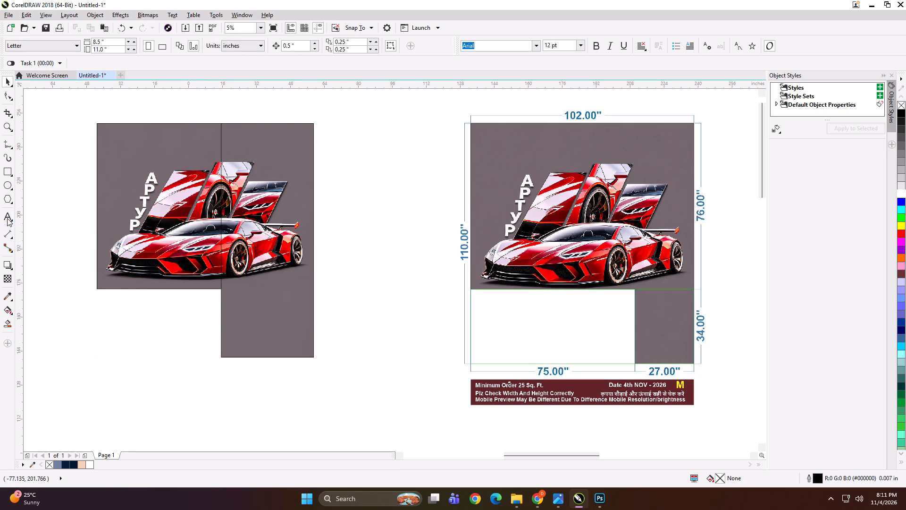
{"action": "left_click", "coordinate": [136, 122]}
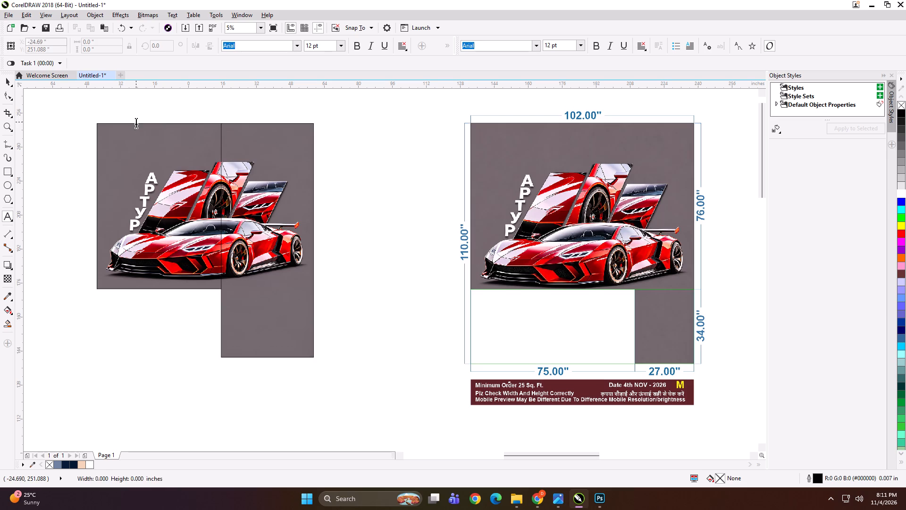
{"action": "type", "text": "102*110 PANEL"}
{"action": "key", "text": "space"}
{"action": "key", "text": "ctrl+1"}
{"action": "key", "text": "ctrl+a"}
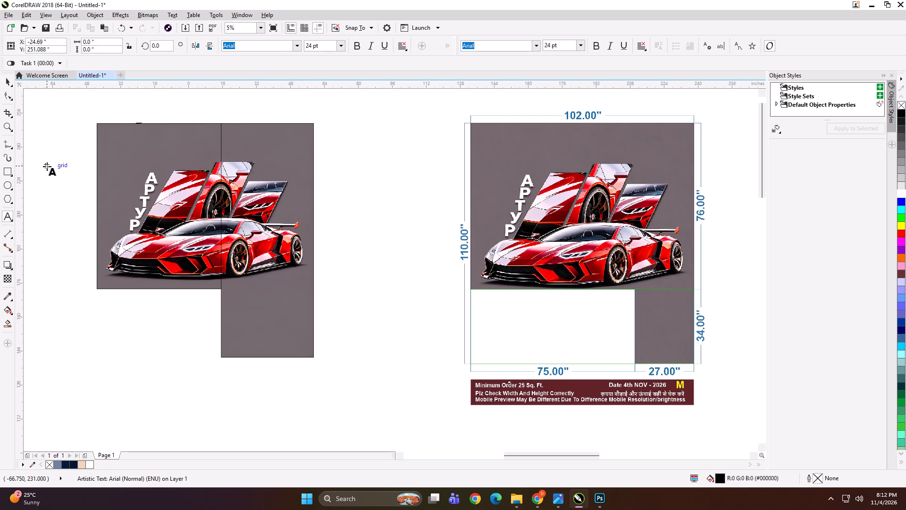
{"action": "key", "text": "ctrl+c"}
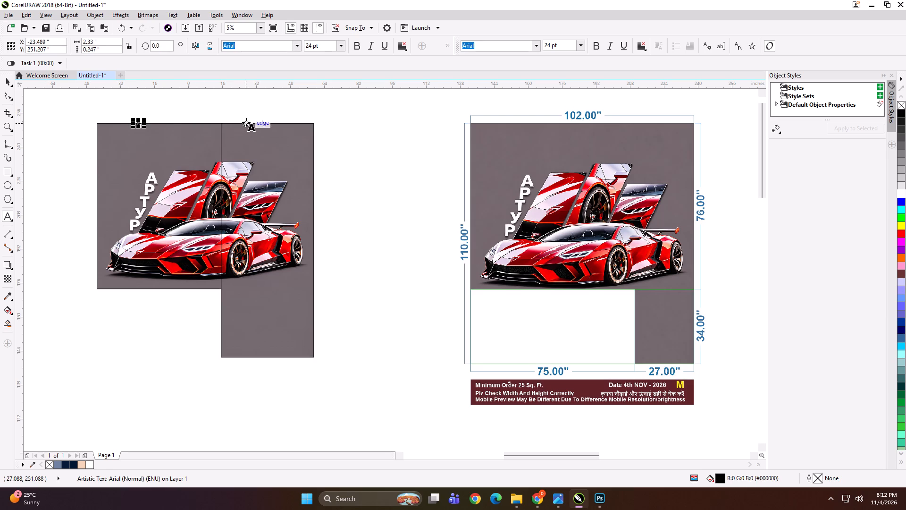
Paste the label at the right car panel's top edge and change it to "102*110 PANEL 2".
{"action": "left_click", "coordinate": [246, 122]}
{"action": "key", "text": "ctrl+v"}
{"action": "key", "text": "BackSpace"}
{"action": "key", "text": "2"}
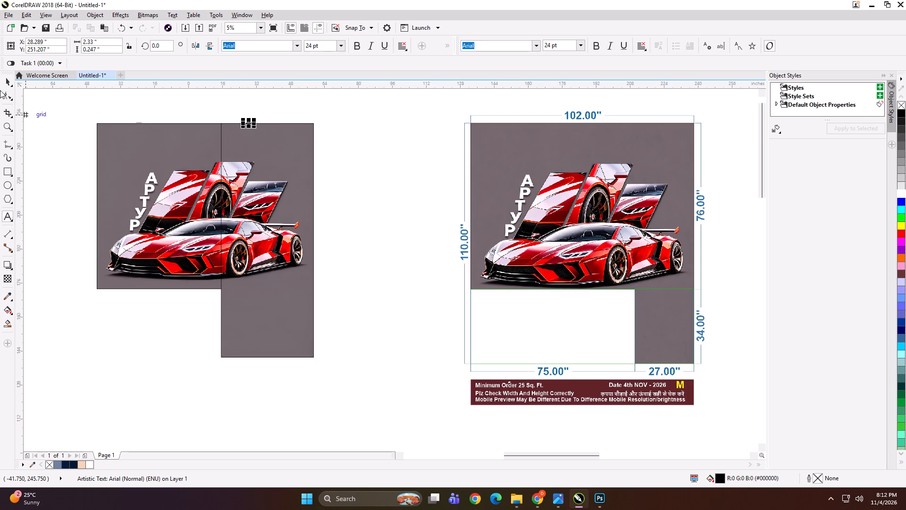
Group each text label with its own car panel.
{"action": "left_click", "coordinate": [6, 83]}
{"action": "left_click", "coordinate": [257, 170], "text": "shift"}
{"action": "key", "text": "ctrl+g"}
{"action": "left_click_drag", "start_coordinate": [97, 110], "coordinate": [179, 154]}
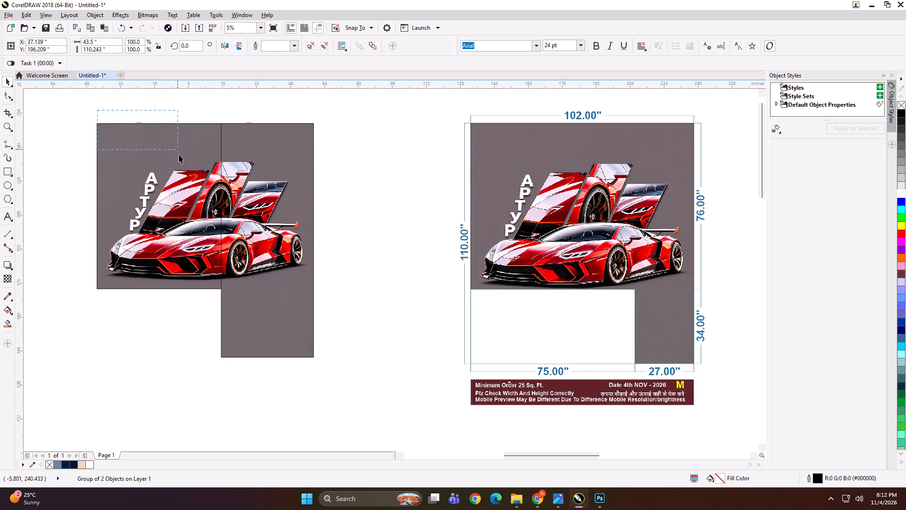
{"action": "left_click_drag", "start_coordinate": [179, 154], "coordinate": [179, 167]}
{"action": "left_click", "coordinate": [179, 167], "text": "shift"}
{"action": "key", "text": "ctrl+g"}
Start exporting the left car panel and create a folder named "102x110 HD" inside RG INTERIOR's New folder.
{"action": "key", "text": "ctrl+e"}
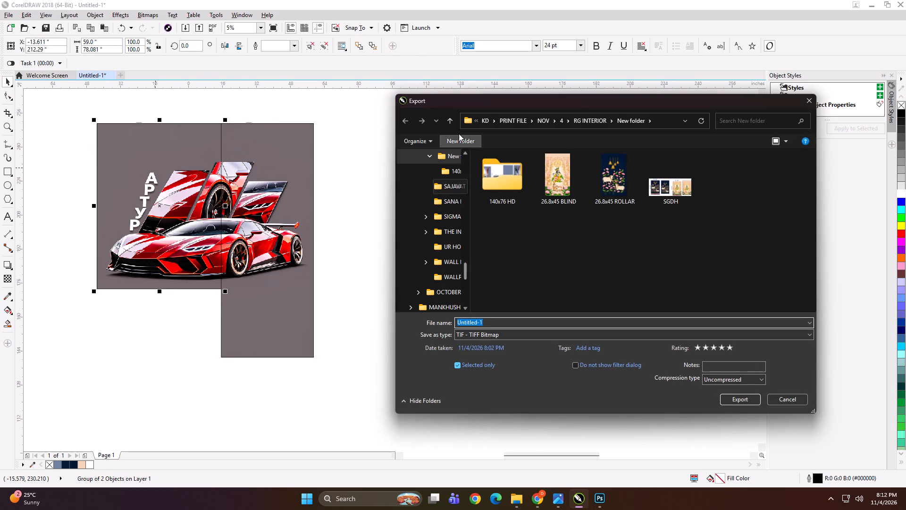
{"action": "left_click_drag", "start_coordinate": [509, 99], "coordinate": [457, 93]}
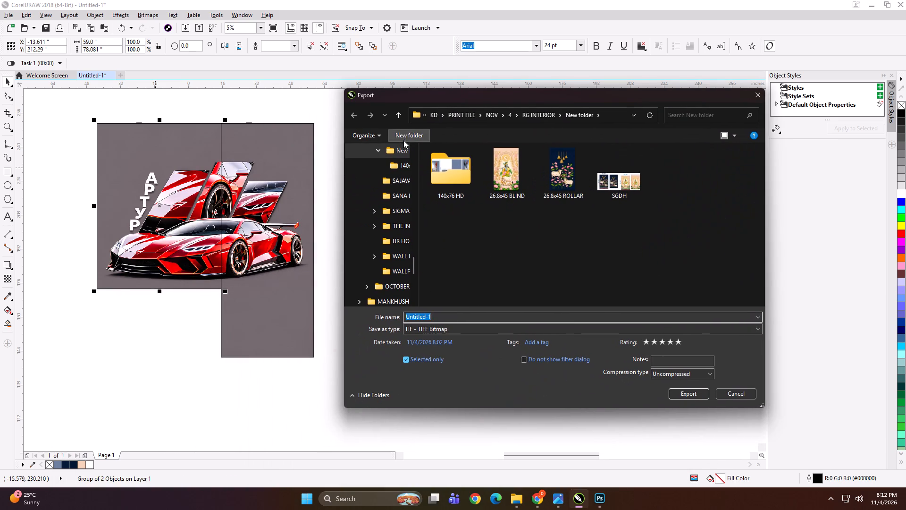
{"action": "left_click", "coordinate": [403, 136]}
{"action": "key", "text": "Return"}
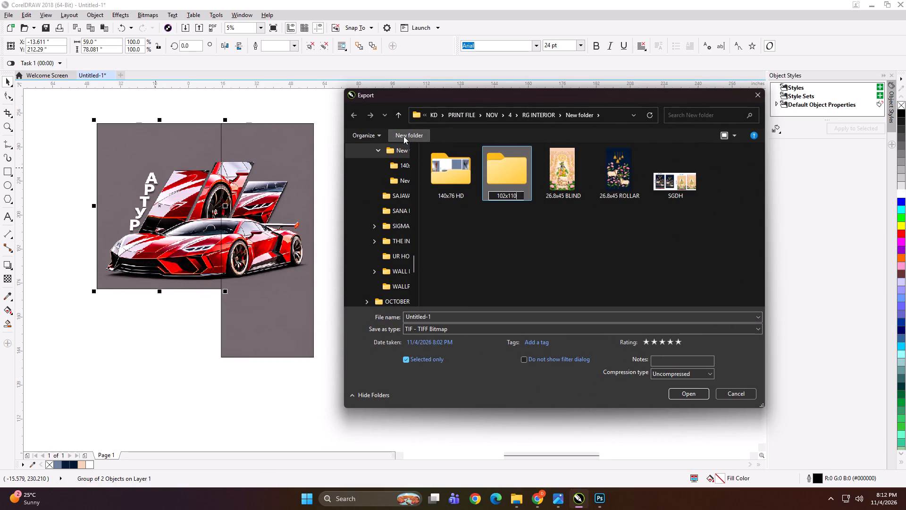
{"action": "left_click", "coordinate": [464, 159]}
{"action": "right_click", "coordinate": [464, 159]}
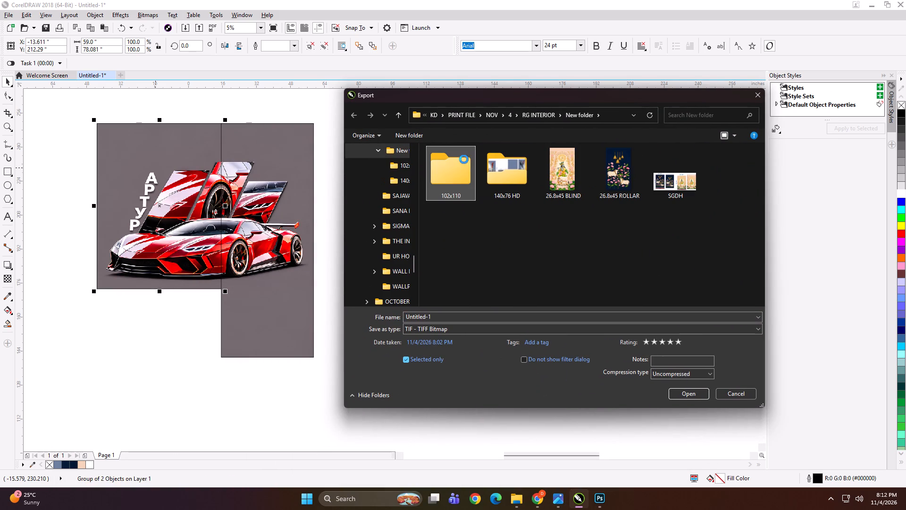
{"action": "left_click", "coordinate": [491, 382]}
{"action": "key", "text": "Right"}
{"action": "key", "text": "space"}
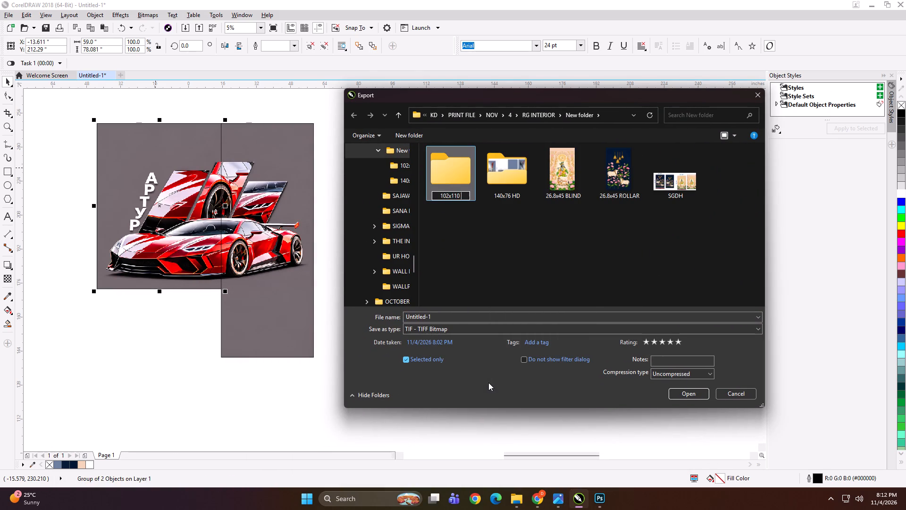
{"action": "type", "text": "HD"}
{"action": "key", "text": "Return"}
Export only the left car panel as a TIFF named "59x78 A HD" in the 102x110 HD folder.
{"action": "triple_click", "coordinate": [456, 182]}
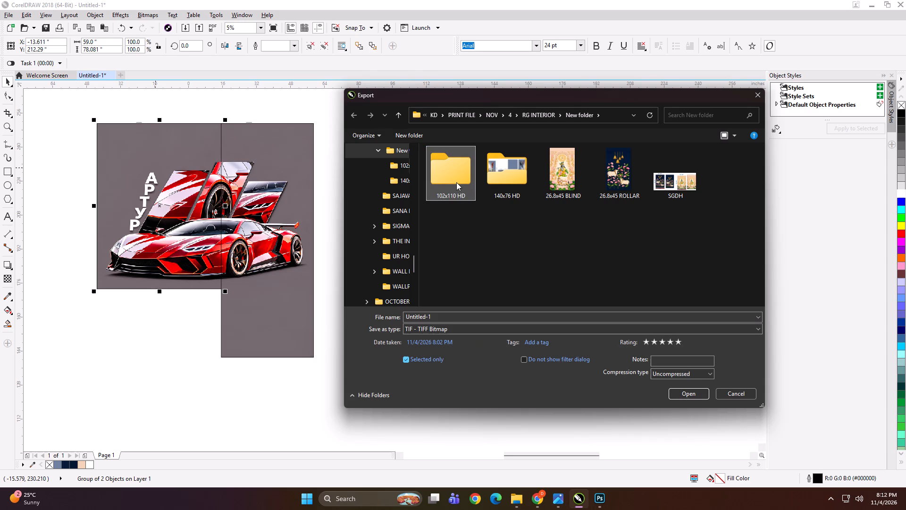
{"action": "left_click", "coordinate": [468, 317]}
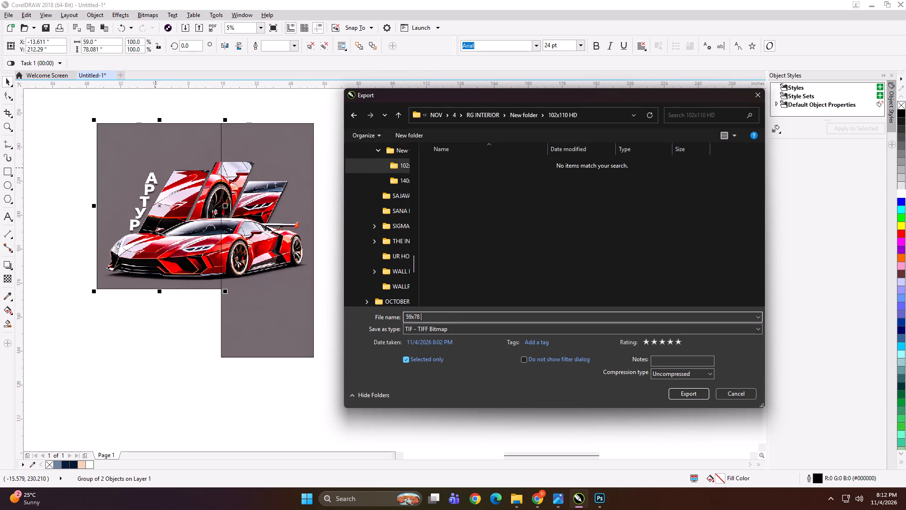
{"action": "key", "text": "Return"}
{"action": "key", "text": "Return"}
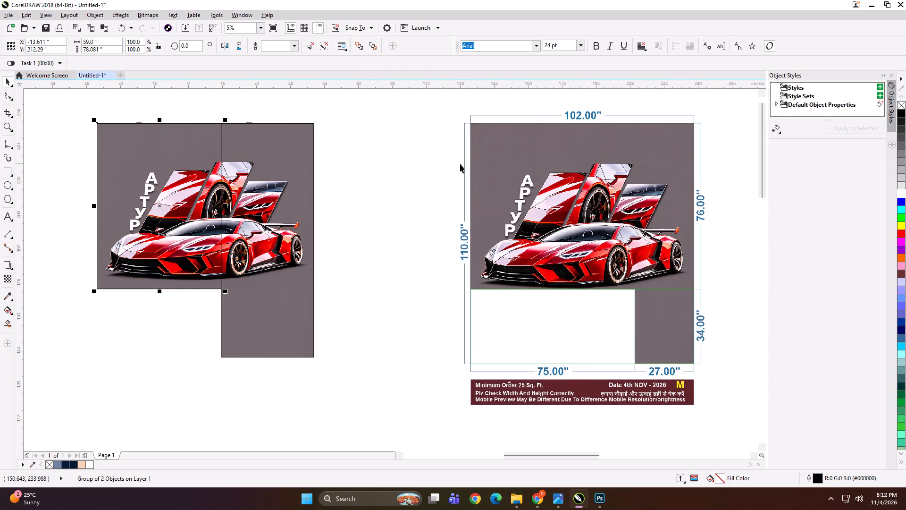
Export only the right car panel as a TIFF named "43.5x110 B HD" in the same folder.
{"action": "left_click", "coordinate": [296, 201]}
{"action": "key", "text": "ctrl+e"}
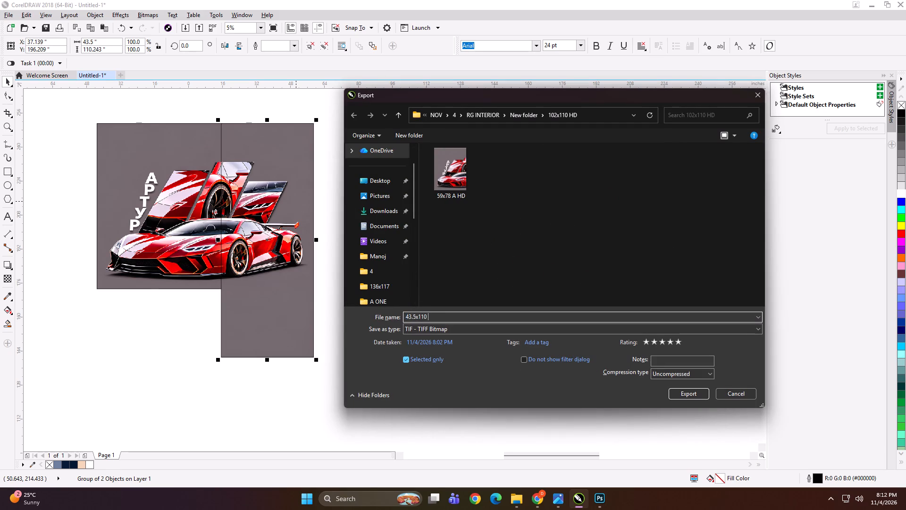
{"action": "key", "text": "Return"}
{"action": "key", "text": "Return"}
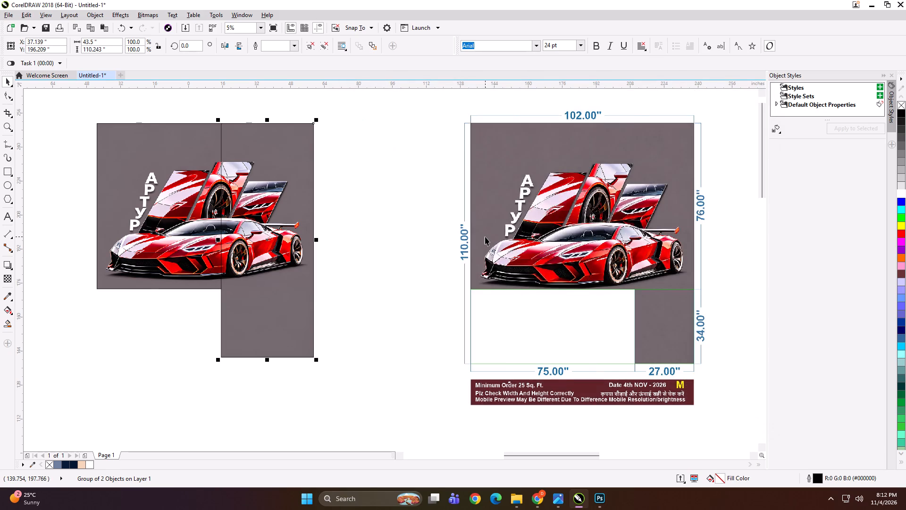
Nudge the right car panel 4.5 inches to the right, away from the left panel.
{"action": "key", "text": "Right"}
{"action": "key", "text": "Right"}
{"action": "key", "text": "Right"}
{"action": "key", "text": "Right"}
{"action": "key", "text": "Right"}
{"action": "key", "text": "Right"}
{"action": "key", "text": "Right"}
{"action": "key", "text": "Right"}
{"action": "key", "text": "Right"}
Move both car panels next to the dimensioned red car layout and enlarge them slightly.
{"action": "left_click", "coordinate": [188, 216], "text": "shift"}
{"action": "left_click_drag", "start_coordinate": [182, 210], "coordinate": [300, 211]}
{"action": "left_click_drag", "start_coordinate": [210, 362], "coordinate": [189, 386]}
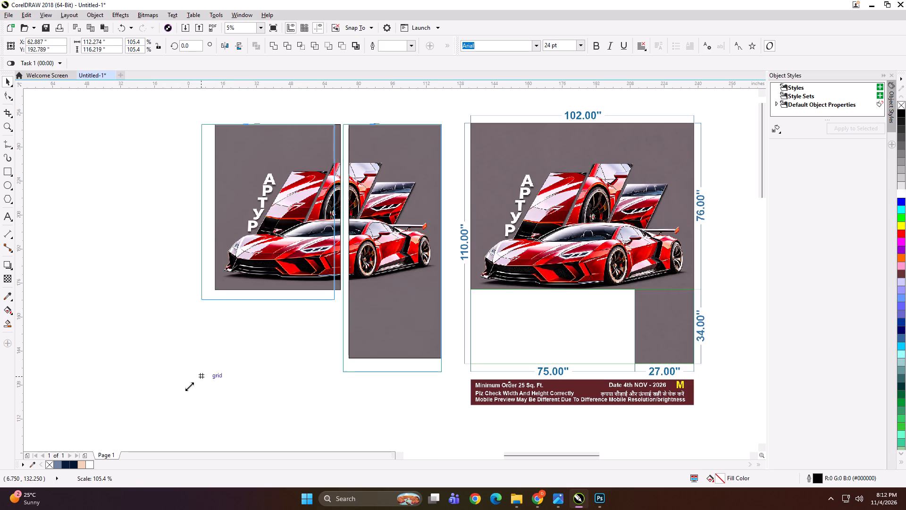
{"action": "left_click_drag", "start_coordinate": [189, 386], "coordinate": [186, 389]}
Group both car panels with the dimensioned layout and shrink the group to about 10.9 × 6.3 inches.
{"action": "left_click", "coordinate": [528, 315], "text": "shift"}
{"action": "key", "text": "ctrl+g"}
{"action": "scroll", "coordinate": [389, 265], "scroll_direction": "down", "scroll_amount": 2}
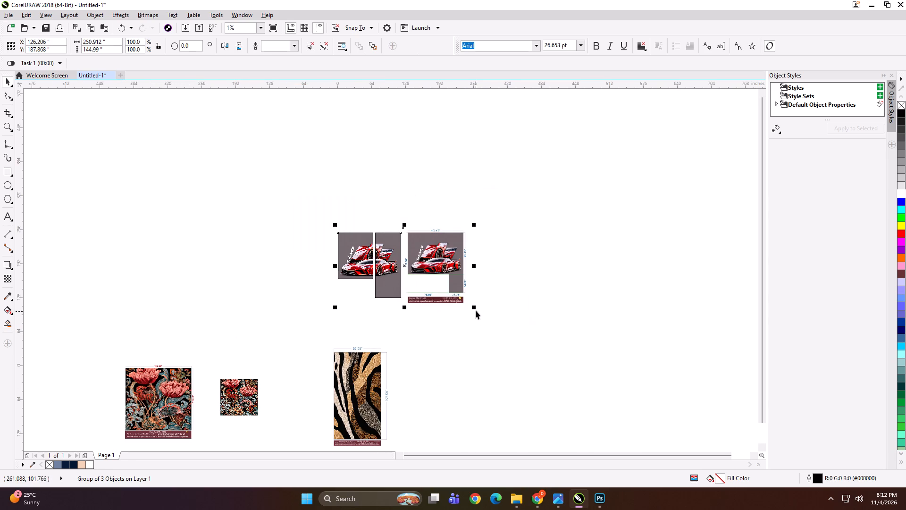
{"action": "left_click_drag", "start_coordinate": [476, 309], "coordinate": [414, 278], "text": "shift"}
{"action": "scroll", "coordinate": [411, 270], "scroll_direction": "up", "scroll_amount": 4}
{"action": "scroll", "coordinate": [365, 240], "scroll_direction": "up", "scroll_amount": 1}
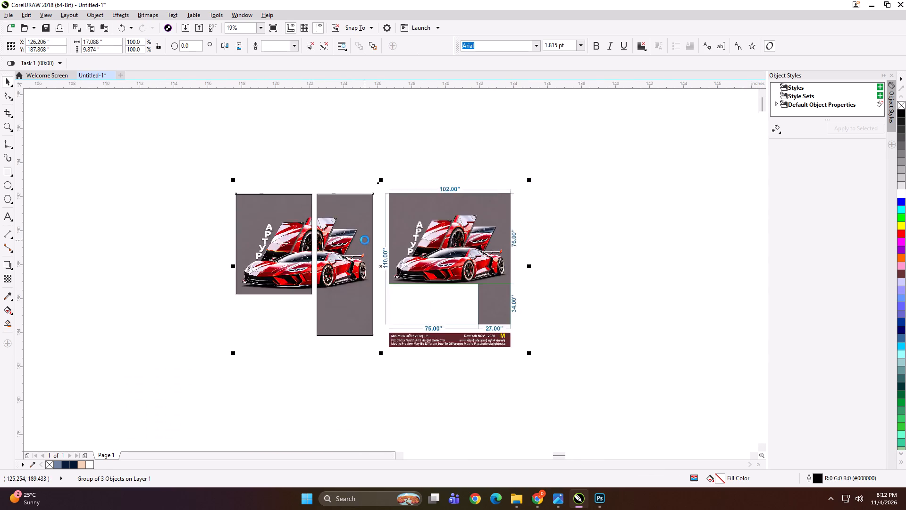
{"action": "scroll", "coordinate": [365, 240], "scroll_direction": "up", "scroll_amount": 1}
{"action": "left_click_drag", "start_coordinate": [690, 122], "coordinate": [625, 240], "text": "shift"}
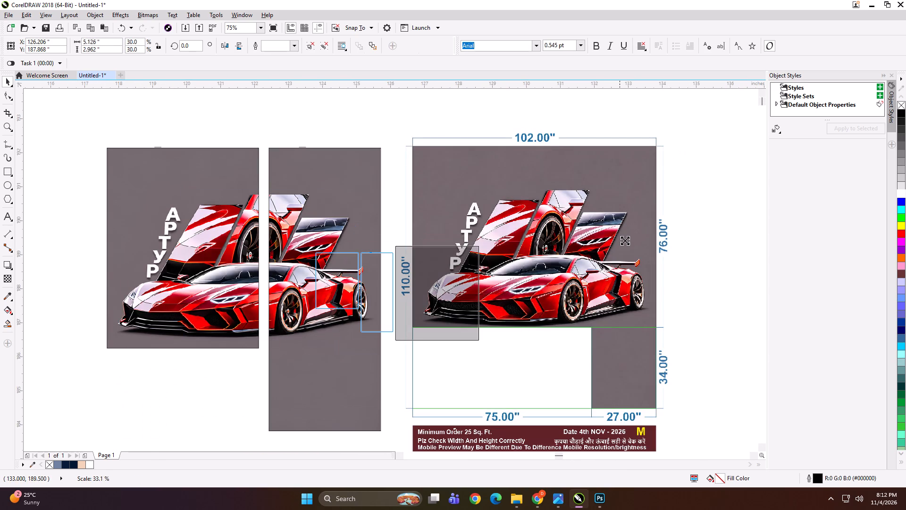
{"action": "left_click_drag", "start_coordinate": [625, 240], "coordinate": [617, 243], "text": "shift"}
Export only the shrunken car layout group as a TIFF named "SG" in the 102x110 HD folder.
{"action": "key", "text": "ctrl+e"}
{"action": "key", "text": "s"}
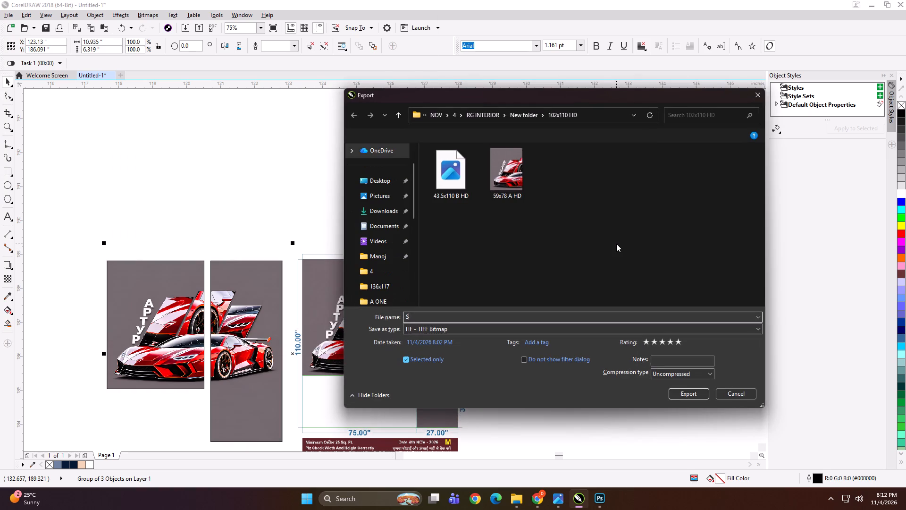
{"action": "key", "text": "g"}
{"action": "key", "text": "Return"}
{"action": "key", "text": "Return"}
Delete the grouped car panels and layout from the drawing.
{"action": "key", "text": "Delete"}
{"action": "key", "text": "F4"}
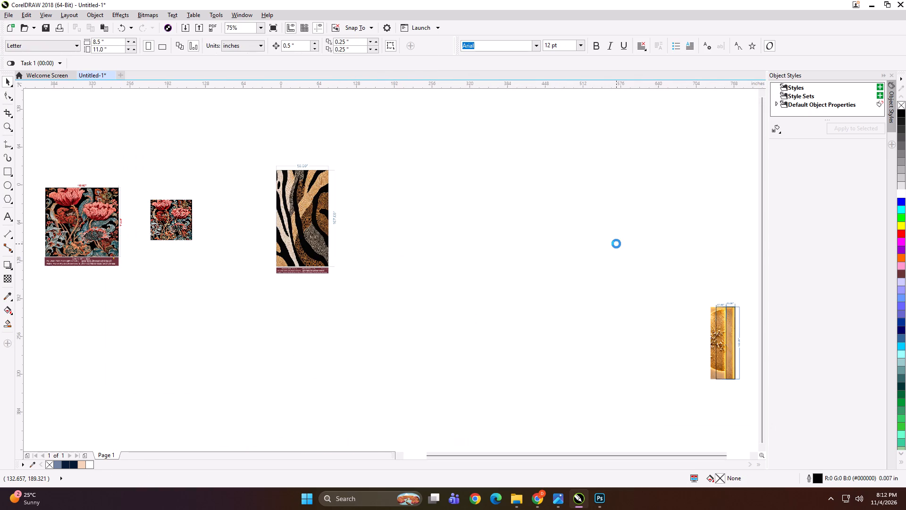
{"action": "left_click", "coordinate": [616, 244]}
{"action": "scroll", "coordinate": [42, 208], "scroll_direction": "up", "scroll_amount": 1}
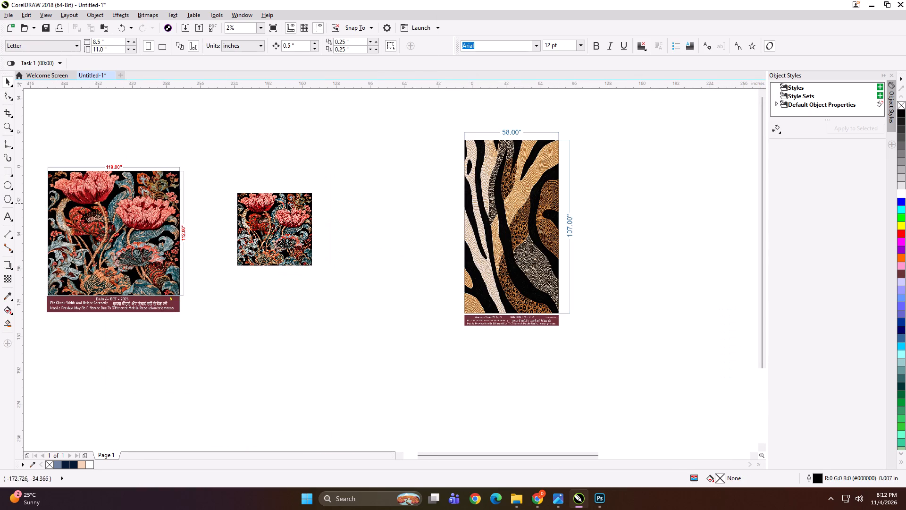
Switch to File Explorer and bring up the USB Drive (E:) window.
{"action": "left_click", "coordinate": [513, 501]}
{"action": "left_click", "coordinate": [537, 450]}
{"action": "left_click", "coordinate": [369, 339]}
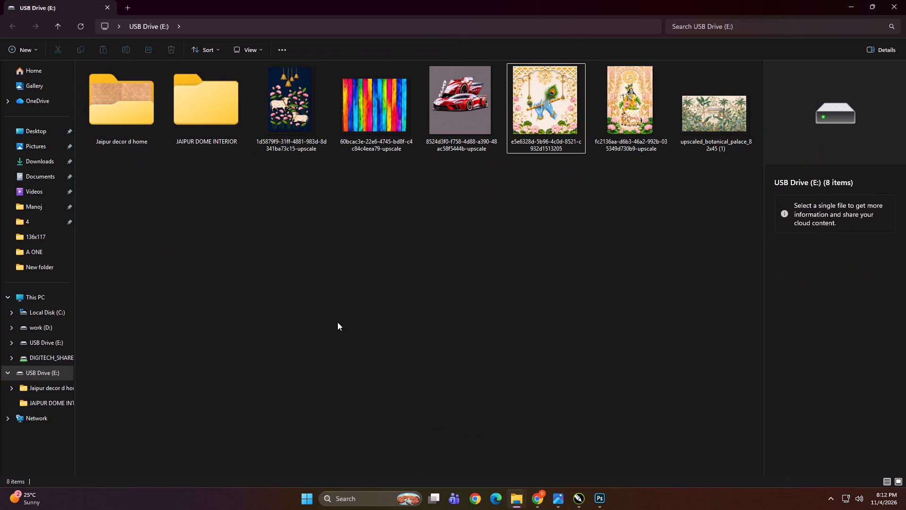
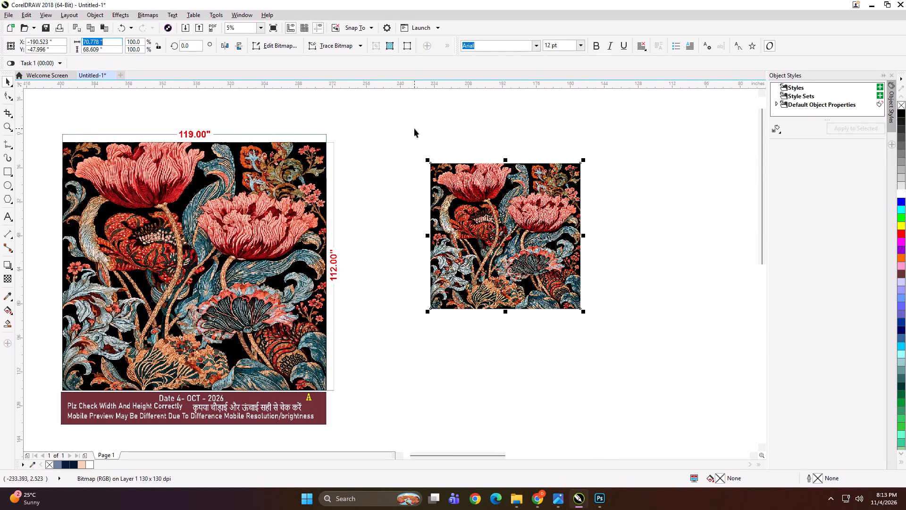
Resize the loose floral bitmap to 119 × 120 inches and shift it slightly away from the dimensioned floral layout.
{"action": "type", "text": "11"}
{"action": "key", "text": "Tab"}
{"action": "type", "text": "10"}
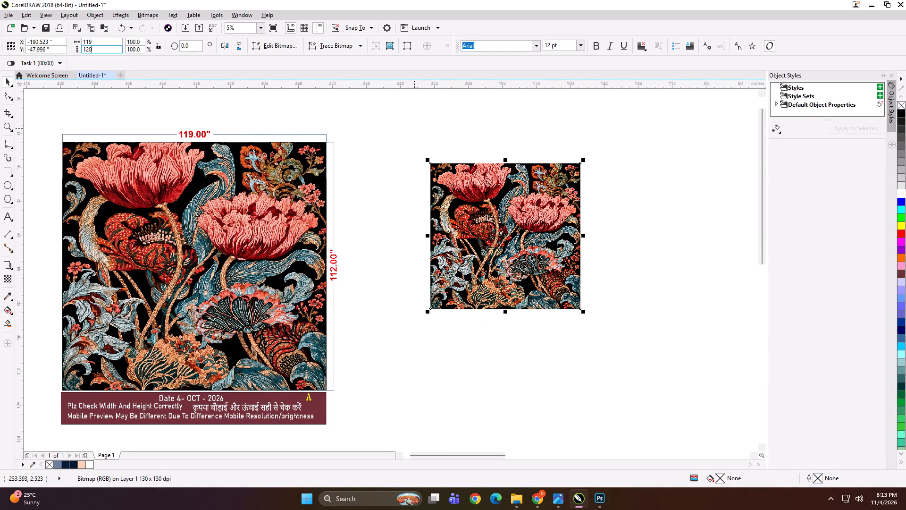
{"action": "key", "text": "Return"}
{"action": "scroll", "coordinate": [457, 220], "scroll_direction": "down", "scroll_amount": 1}
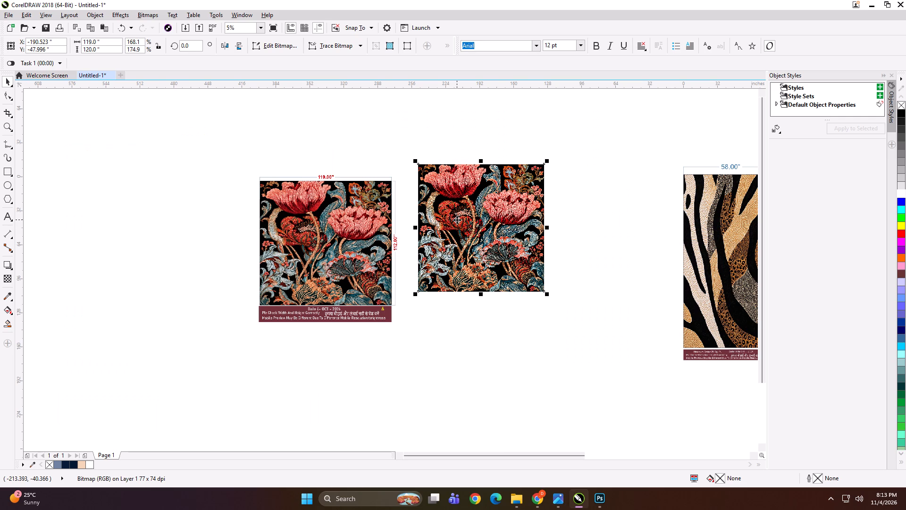
{"action": "left_click_drag", "start_coordinate": [460, 203], "coordinate": [472, 213]}
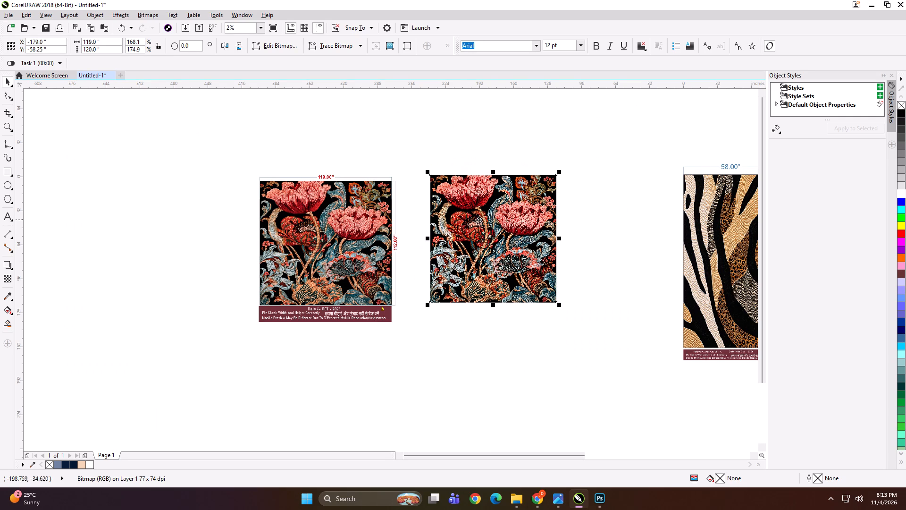
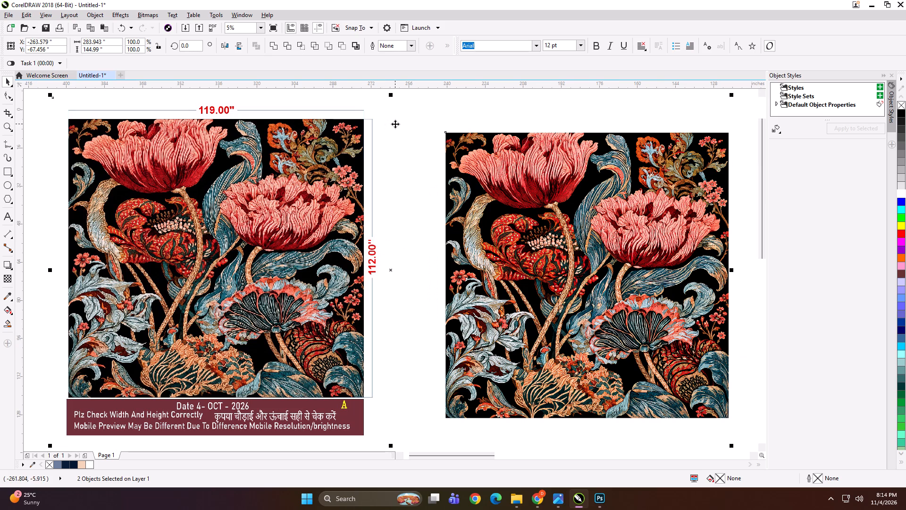
Create a rectangle exactly framing the loose 119 × 120 inch floral bitmap.
{"action": "left_click", "coordinate": [409, 132]}
{"action": "scroll", "coordinate": [451, 186], "scroll_direction": "down", "scroll_amount": 1}
{"action": "left_click", "coordinate": [476, 190]}
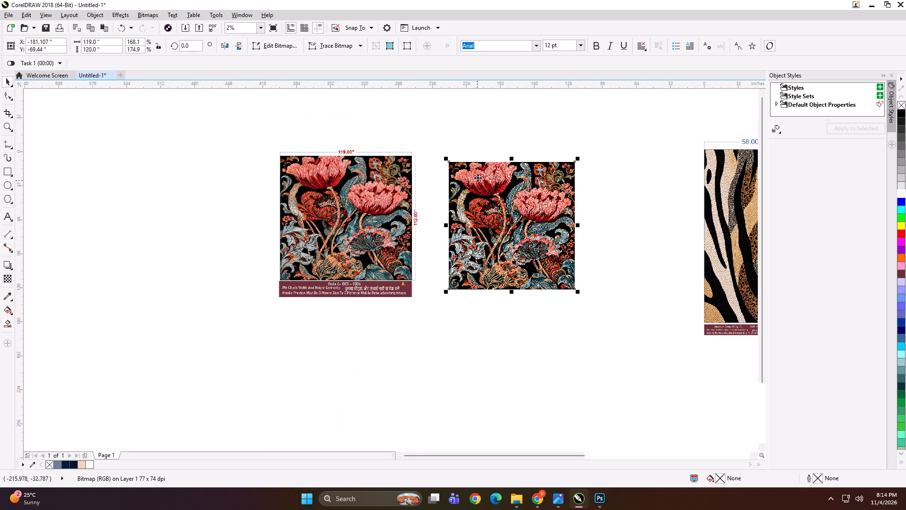
{"action": "scroll", "coordinate": [477, 180], "scroll_direction": "up", "scroll_amount": 1}
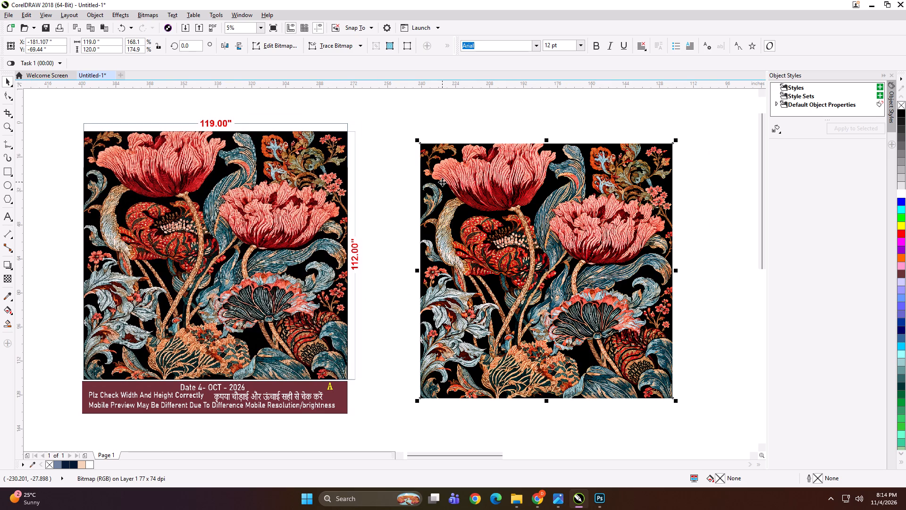
{"action": "left_click", "coordinate": [446, 130]}
{"action": "left_click", "coordinate": [449, 161]}
{"action": "scroll", "coordinate": [292, 195], "scroll_direction": "down", "scroll_amount": 1}
{"action": "scroll", "coordinate": [293, 206], "scroll_direction": "up", "scroll_amount": 1}
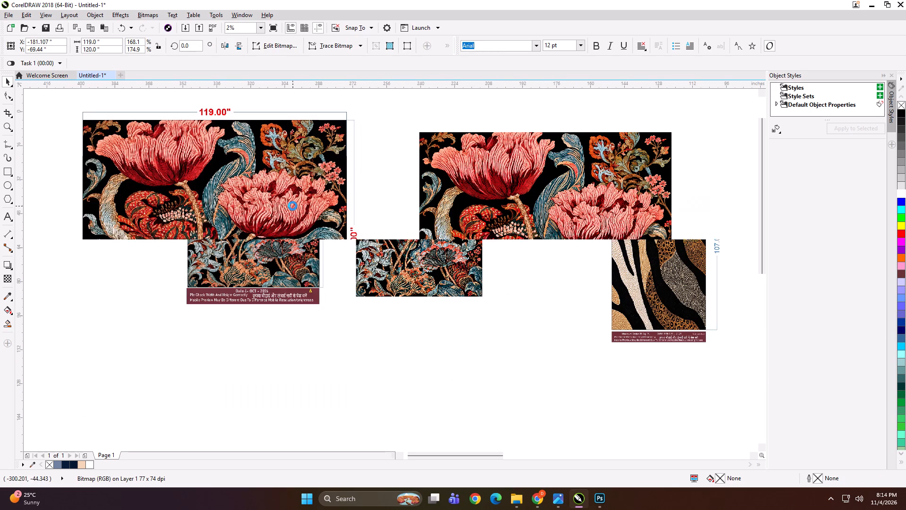
{"action": "double_click", "coordinate": [4, 168], "text": "shift"}
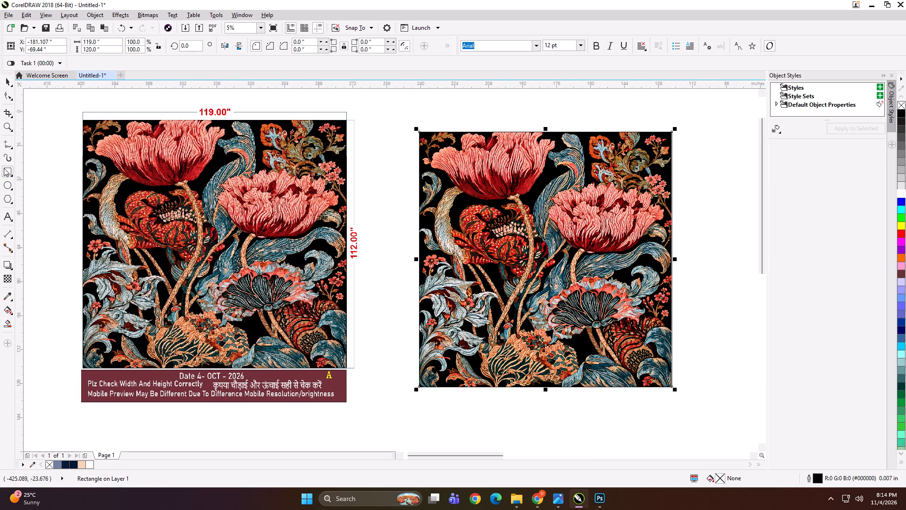
{"action": "key", "text": "shift+space"}
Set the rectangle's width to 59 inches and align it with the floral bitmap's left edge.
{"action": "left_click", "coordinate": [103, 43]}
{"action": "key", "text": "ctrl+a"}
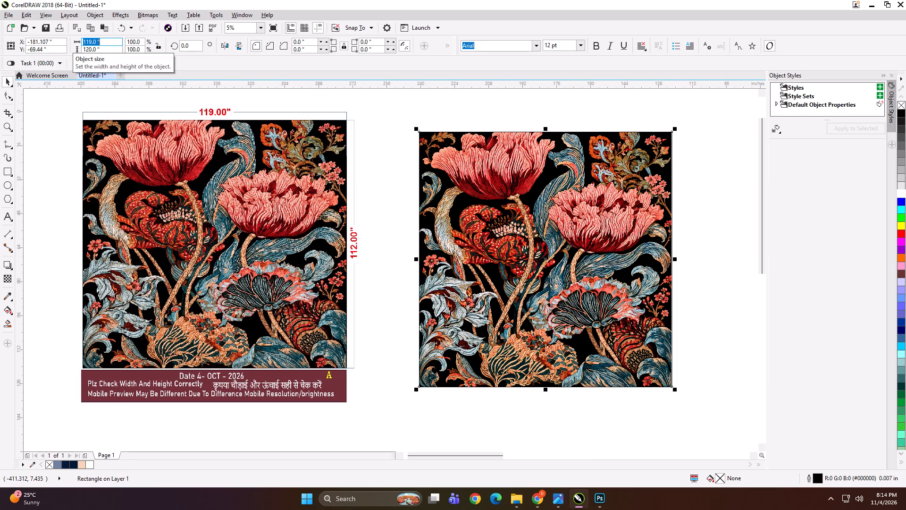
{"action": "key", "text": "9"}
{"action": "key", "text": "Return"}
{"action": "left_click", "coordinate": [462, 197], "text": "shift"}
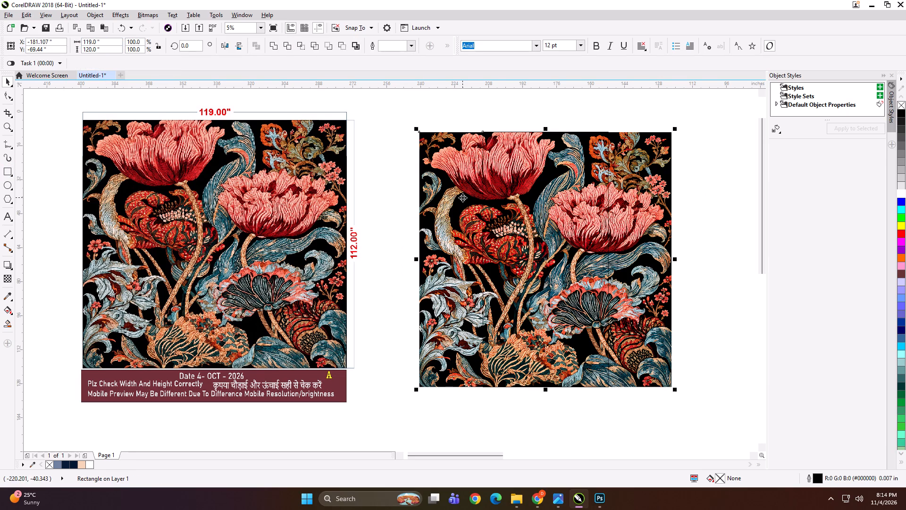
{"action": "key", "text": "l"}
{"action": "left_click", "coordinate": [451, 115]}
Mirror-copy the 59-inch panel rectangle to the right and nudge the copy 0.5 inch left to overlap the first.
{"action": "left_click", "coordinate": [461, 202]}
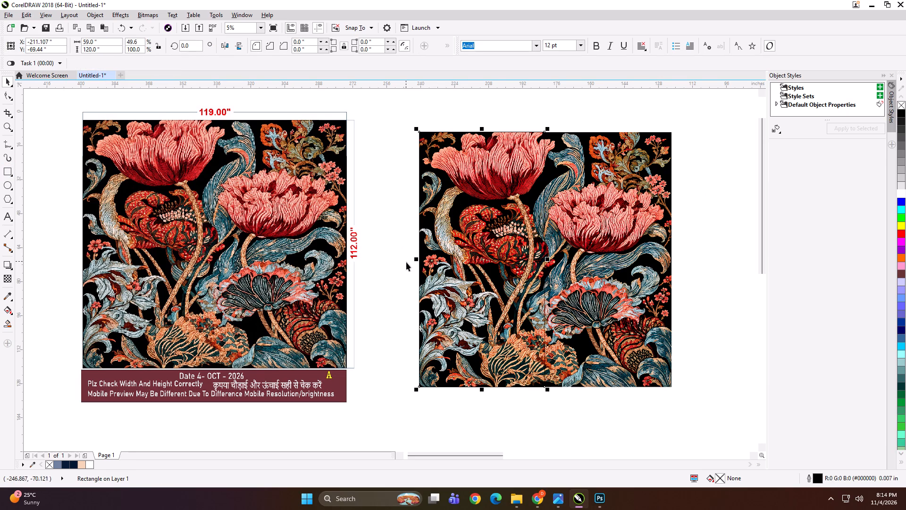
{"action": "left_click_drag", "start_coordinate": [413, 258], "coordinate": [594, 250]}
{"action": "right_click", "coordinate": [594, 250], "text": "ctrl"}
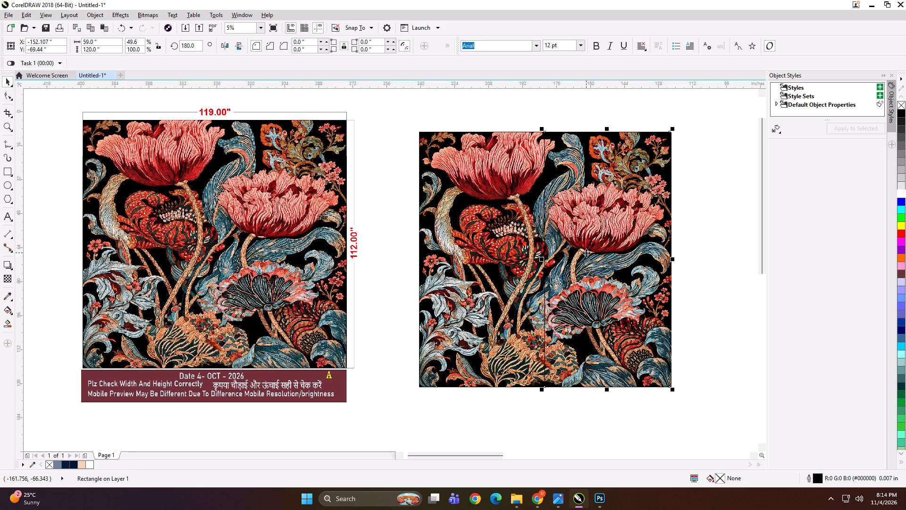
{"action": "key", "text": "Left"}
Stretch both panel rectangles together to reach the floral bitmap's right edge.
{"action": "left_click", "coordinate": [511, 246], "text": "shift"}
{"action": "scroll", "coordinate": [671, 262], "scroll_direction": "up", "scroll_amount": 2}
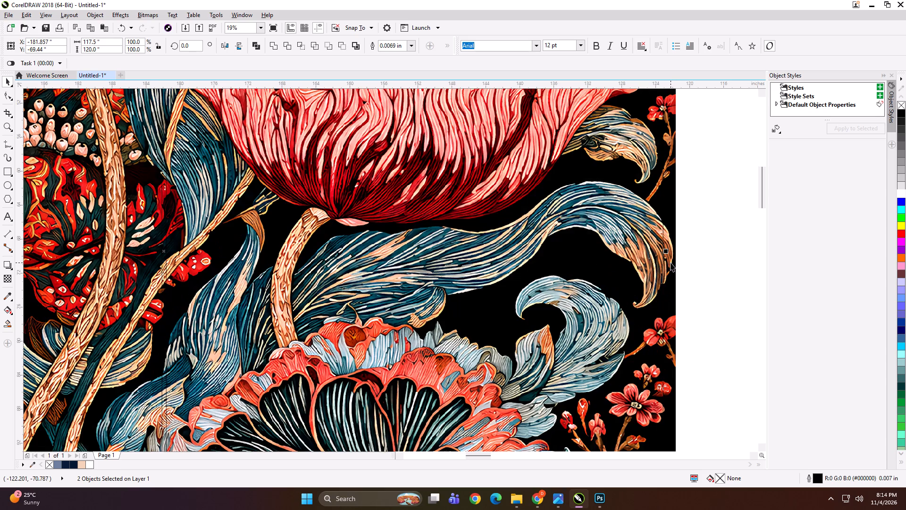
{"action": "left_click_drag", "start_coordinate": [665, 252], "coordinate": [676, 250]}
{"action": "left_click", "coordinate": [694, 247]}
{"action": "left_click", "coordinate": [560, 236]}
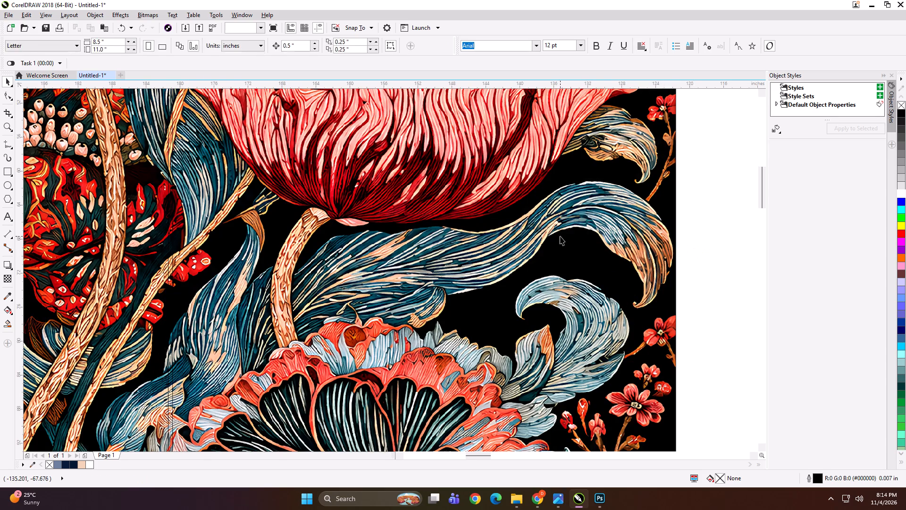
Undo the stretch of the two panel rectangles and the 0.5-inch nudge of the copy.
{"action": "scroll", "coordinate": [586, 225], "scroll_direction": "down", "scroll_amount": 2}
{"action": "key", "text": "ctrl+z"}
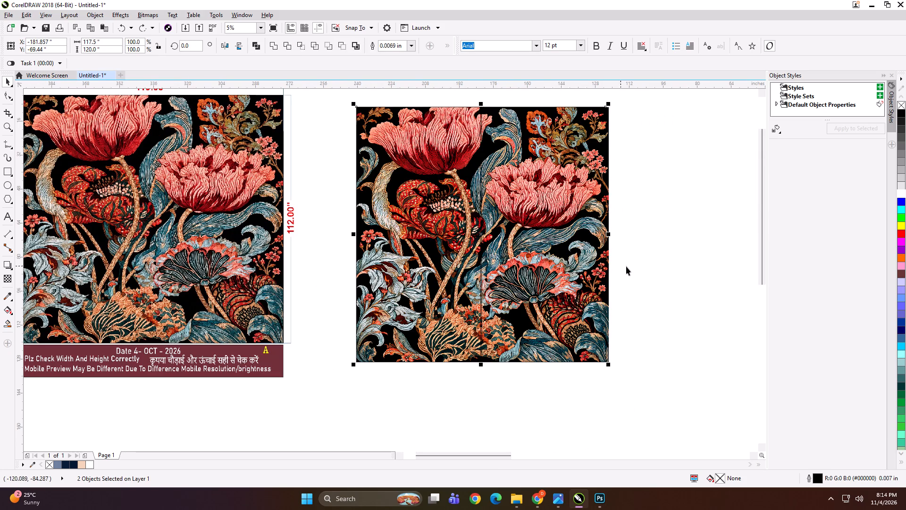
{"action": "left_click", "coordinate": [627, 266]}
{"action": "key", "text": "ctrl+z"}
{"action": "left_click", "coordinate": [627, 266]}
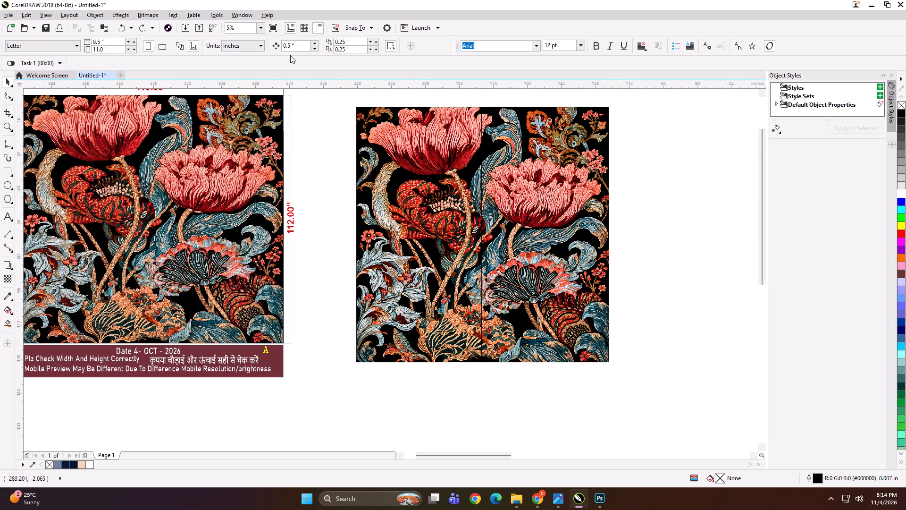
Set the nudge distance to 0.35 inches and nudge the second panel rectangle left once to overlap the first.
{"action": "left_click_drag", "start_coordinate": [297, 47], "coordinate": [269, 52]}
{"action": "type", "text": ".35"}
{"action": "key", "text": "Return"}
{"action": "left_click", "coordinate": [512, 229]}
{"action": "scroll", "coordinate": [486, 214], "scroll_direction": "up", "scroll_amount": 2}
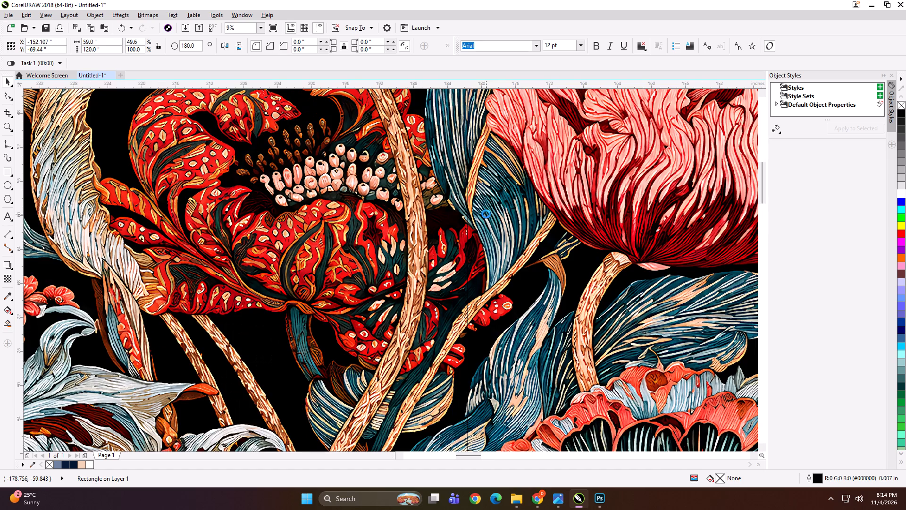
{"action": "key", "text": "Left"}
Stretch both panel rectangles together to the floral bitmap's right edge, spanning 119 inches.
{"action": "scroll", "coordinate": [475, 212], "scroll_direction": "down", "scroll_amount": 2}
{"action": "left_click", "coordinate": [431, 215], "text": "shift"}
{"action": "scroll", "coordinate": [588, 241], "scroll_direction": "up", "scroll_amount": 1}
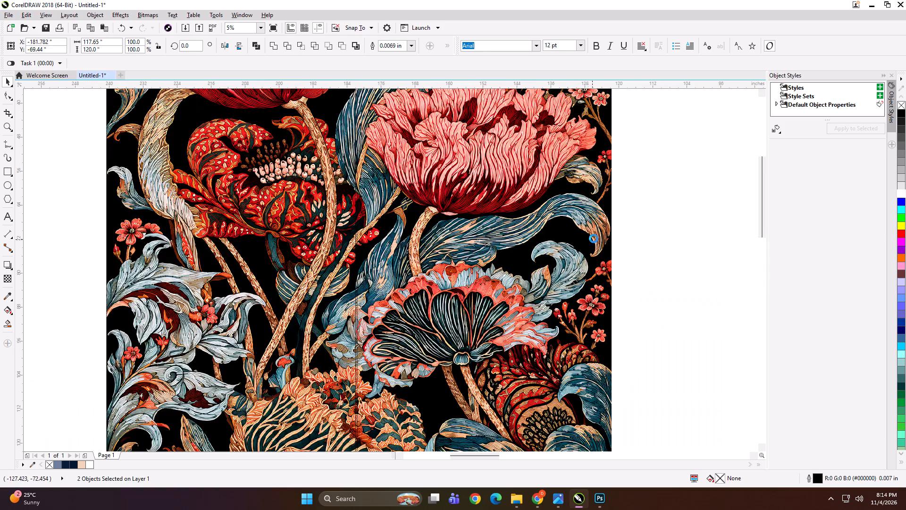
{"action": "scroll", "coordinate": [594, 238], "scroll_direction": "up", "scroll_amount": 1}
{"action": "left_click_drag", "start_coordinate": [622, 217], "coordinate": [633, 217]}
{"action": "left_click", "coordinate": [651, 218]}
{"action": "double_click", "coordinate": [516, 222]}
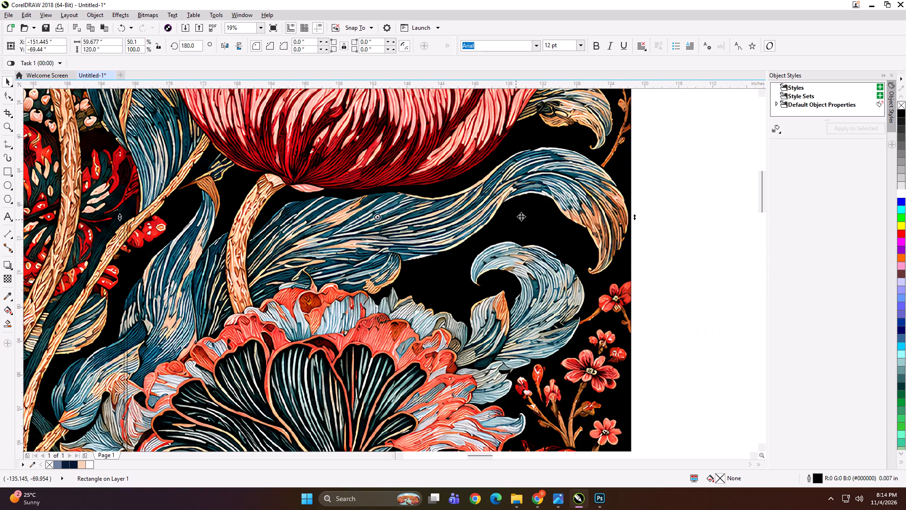
Check the widths of the two panel rectangles over the floral bitmap.
{"action": "scroll", "coordinate": [536, 217], "scroll_direction": "down", "scroll_amount": 2}
{"action": "left_click", "coordinate": [382, 206], "text": "shift"}
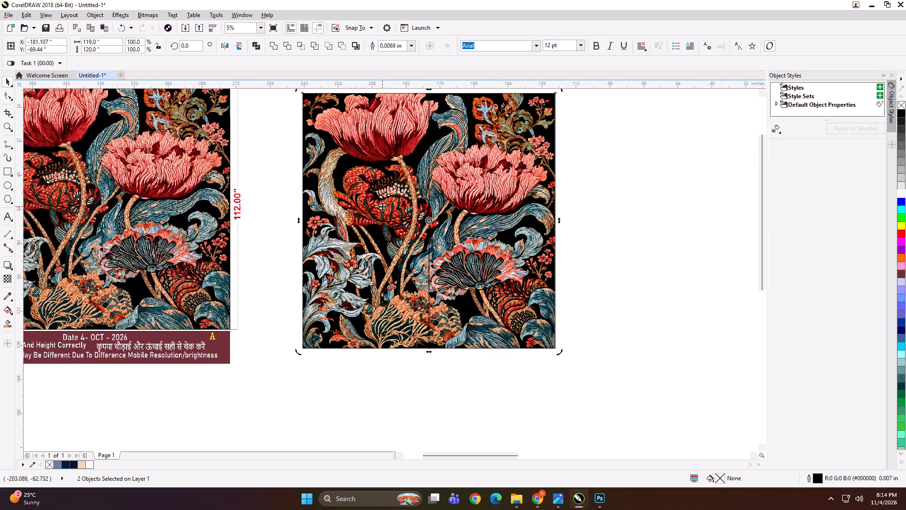
{"action": "left_click", "coordinate": [456, 374]}
{"action": "scroll", "coordinate": [546, 278], "scroll_direction": "down", "scroll_amount": 1}
{"action": "left_click", "coordinate": [452, 229]}
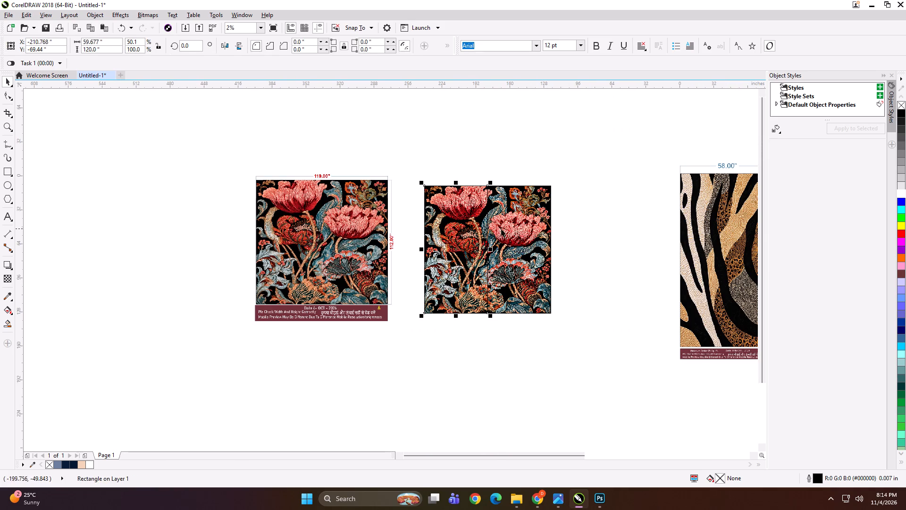
{"action": "left_click", "coordinate": [505, 229], "text": "shift"}
{"action": "left_click", "coordinate": [462, 156]}
{"action": "left_click", "coordinate": [465, 202]}
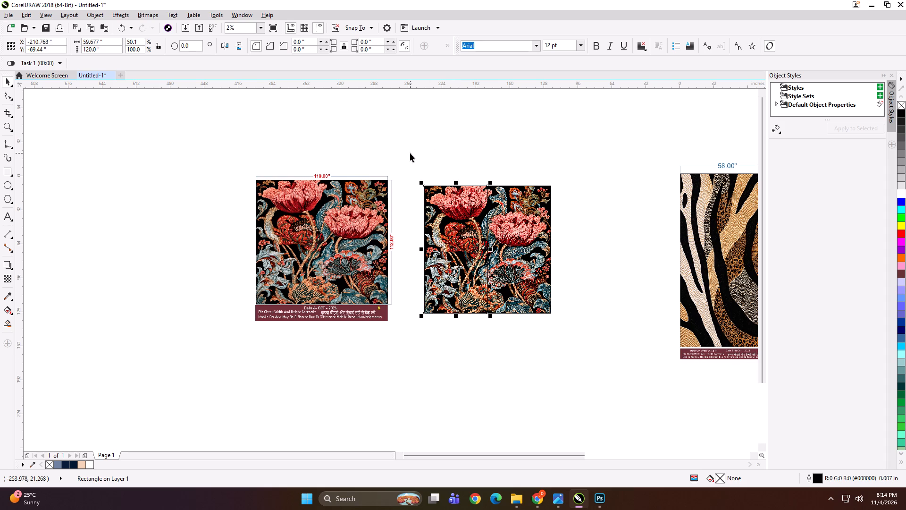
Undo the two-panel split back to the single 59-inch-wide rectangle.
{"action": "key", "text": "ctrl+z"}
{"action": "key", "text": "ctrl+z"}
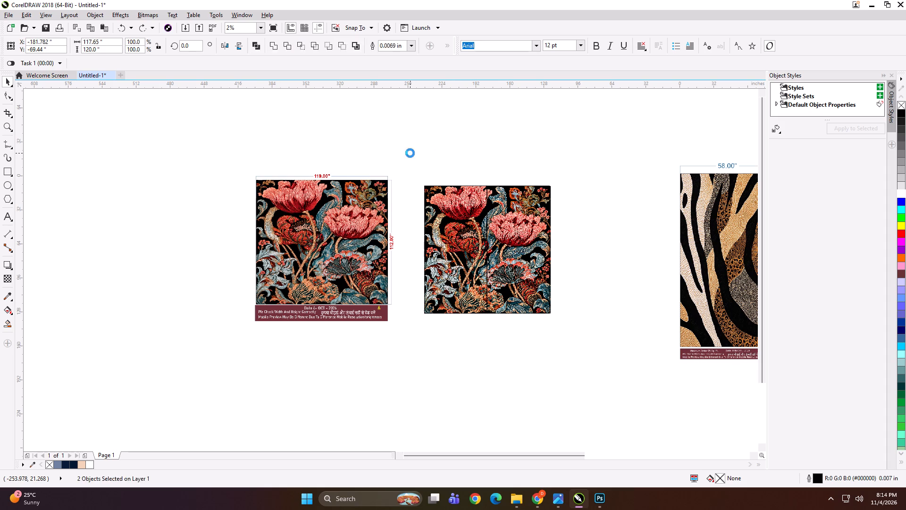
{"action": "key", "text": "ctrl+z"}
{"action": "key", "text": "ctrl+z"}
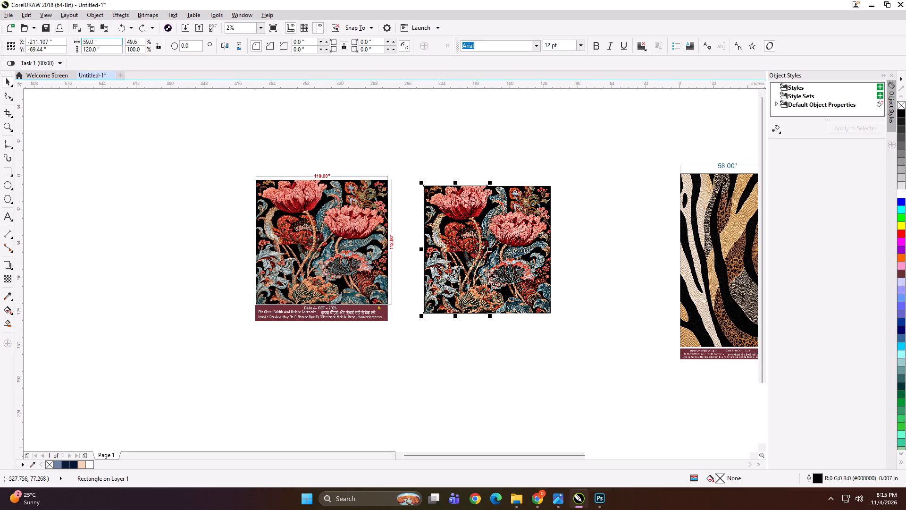
Set the panel rectangle's width to 49 inches and align it with the floral bitmap's left edge.
{"action": "double_click", "coordinate": [101, 39]}
{"action": "key", "text": "ctrl+a"}
{"action": "type", "text": "49"}
{"action": "key", "text": "Return"}
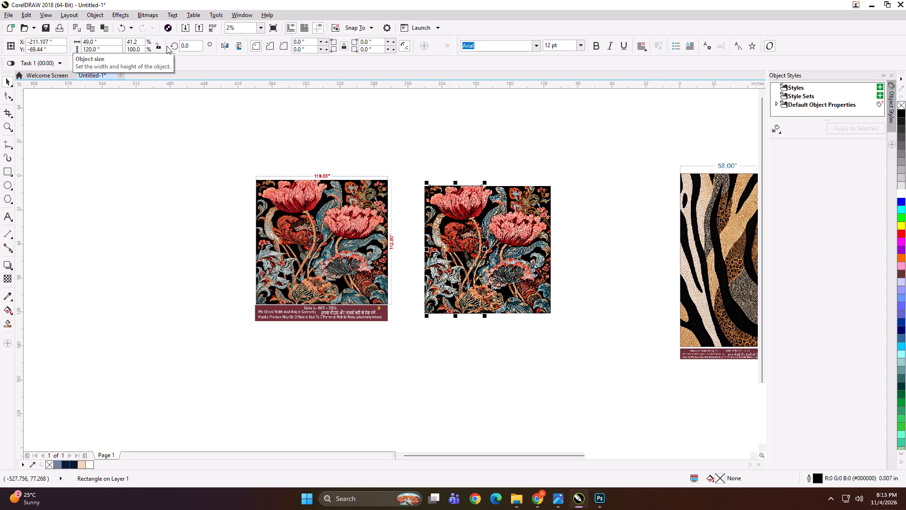
{"action": "left_click", "coordinate": [535, 267], "text": "shift"}
{"action": "key", "text": "l"}
{"action": "left_click", "coordinate": [469, 158]}
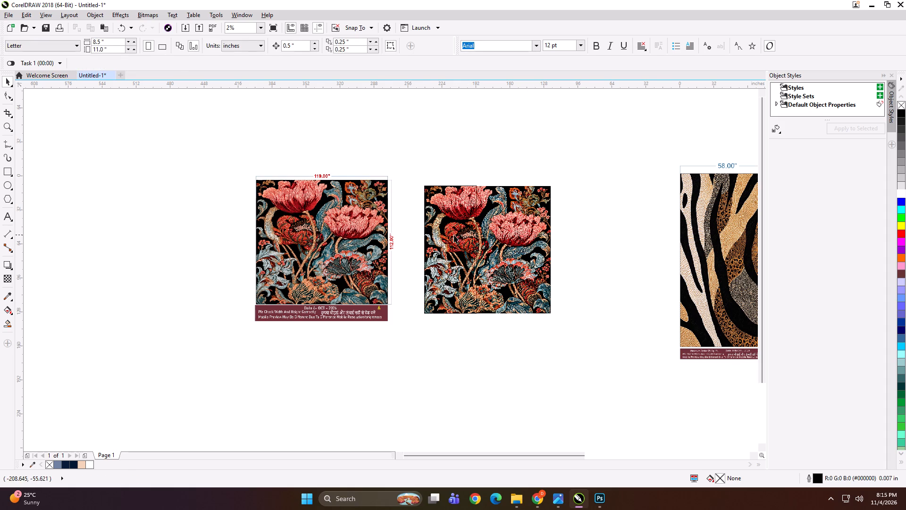
Mirror-copy the 49-inch panel twice to the right, nudging each copy 0.5 inch left to overlap its neighbour.
{"action": "left_click", "coordinate": [428, 237]}
{"action": "left_click_drag", "start_coordinate": [419, 251], "coordinate": [512, 251]}
{"action": "right_click", "coordinate": [512, 251], "text": "ctrl"}
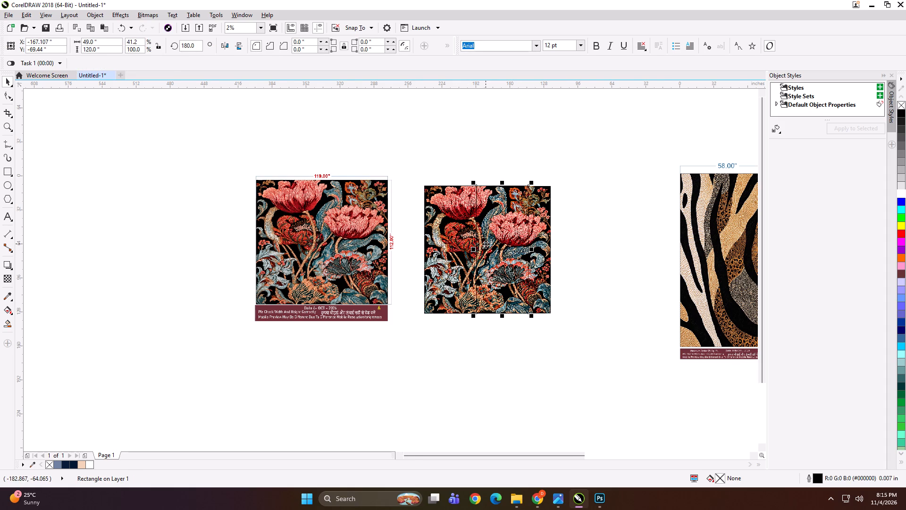
{"action": "scroll", "coordinate": [486, 244], "scroll_direction": "up", "scroll_amount": 1}
{"action": "key", "text": "Left"}
{"action": "left_click_drag", "start_coordinate": [461, 254], "coordinate": [627, 256]}
{"action": "right_click", "coordinate": [627, 256], "text": "ctrl"}
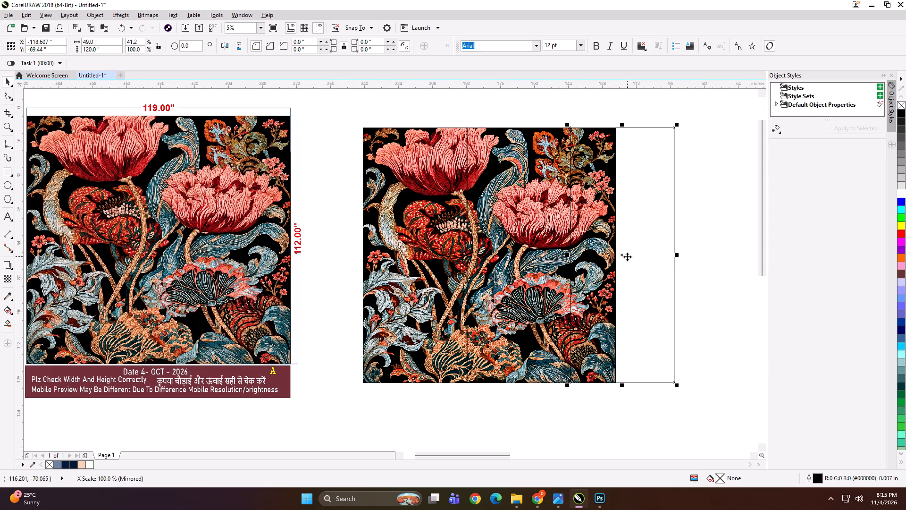
{"action": "key", "text": "Left"}
Narrow the third panel rectangle so it ends at the floral bitmap's right edge.
{"action": "left_click_drag", "start_coordinate": [678, 256], "coordinate": [624, 251]}
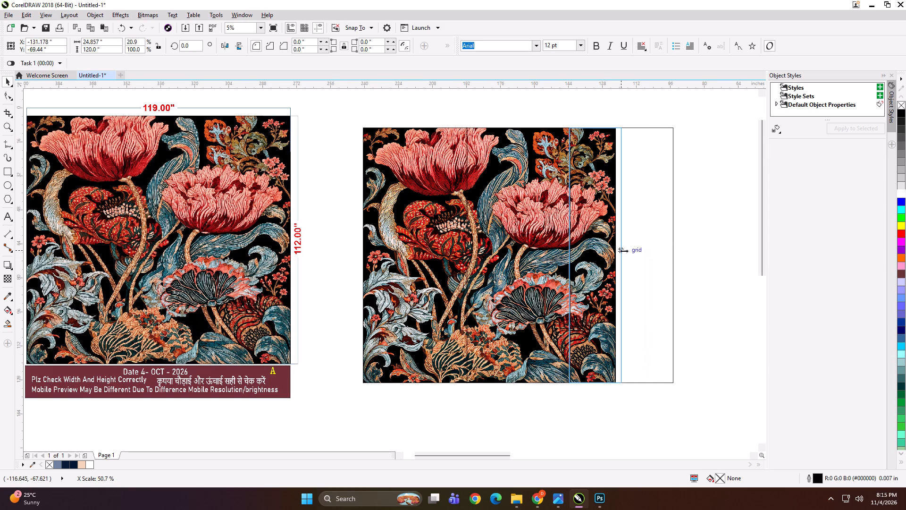
{"action": "left_click_drag", "start_coordinate": [624, 251], "coordinate": [621, 251]}
Group the three panel rectangles, PowerClip the floral bitmap into the group, and ungroup it into separate panels.
{"action": "left_click", "coordinate": [540, 220], "text": "shift"}
{"action": "left_click", "coordinate": [437, 224], "text": "shift"}
{"action": "key", "text": "ctrl+g"}
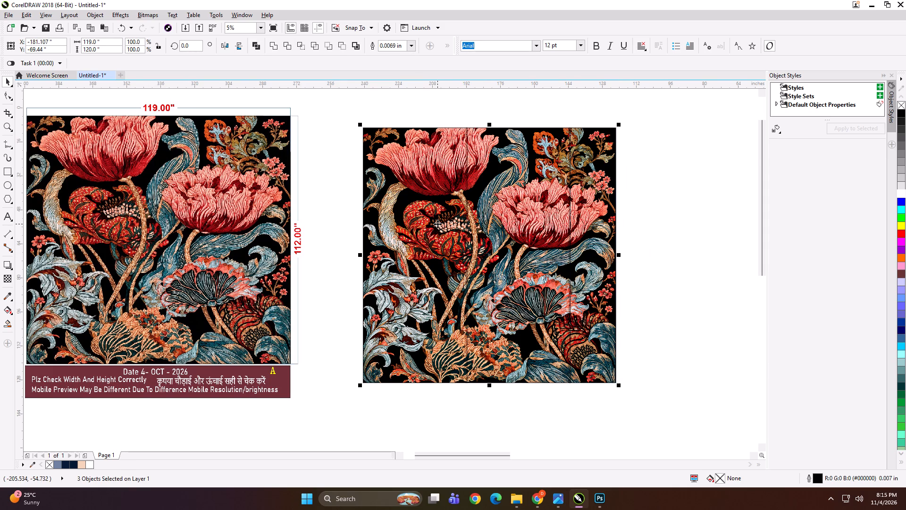
{"action": "left_click", "coordinate": [679, 253]}
{"action": "left_click", "coordinate": [548, 253], "text": "alt"}
{"action": "key", "text": "shift+Return"}
{"action": "left_click", "coordinate": [539, 216]}
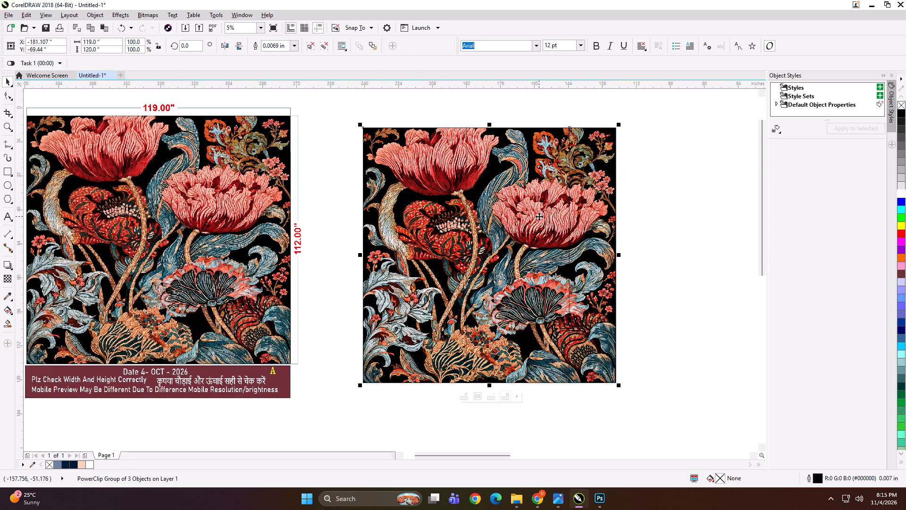
{"action": "key", "text": "ctrl+u"}
{"action": "scroll", "coordinate": [481, 223], "scroll_direction": "down", "scroll_amount": 1}
{"action": "double_click", "coordinate": [624, 223]}
{"action": "scroll", "coordinate": [453, 206], "scroll_direction": "down", "scroll_amount": 1}
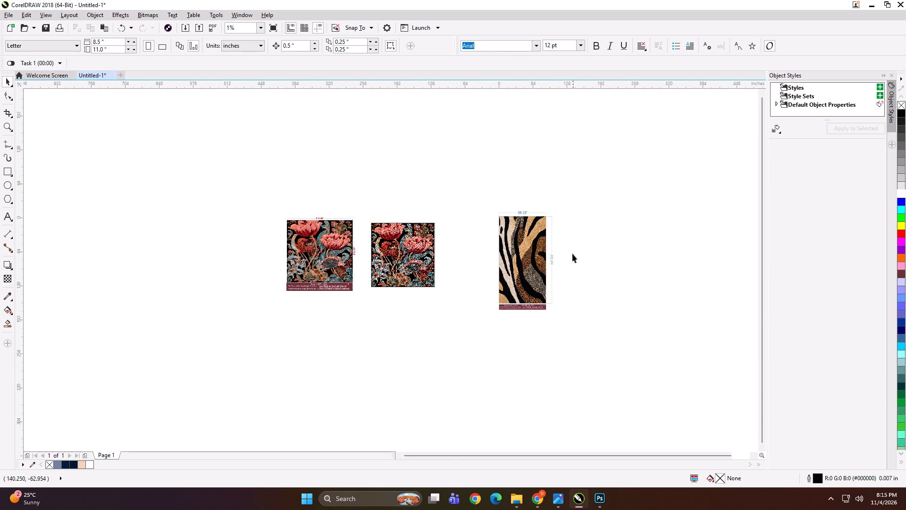
Switch to File Explorer and open folder 4 inside file > Nov on the DIGITECH_SHAREDRIVE (Z:) network drive.
{"action": "left_click", "coordinate": [523, 501]}
{"action": "left_click", "coordinate": [546, 446]}
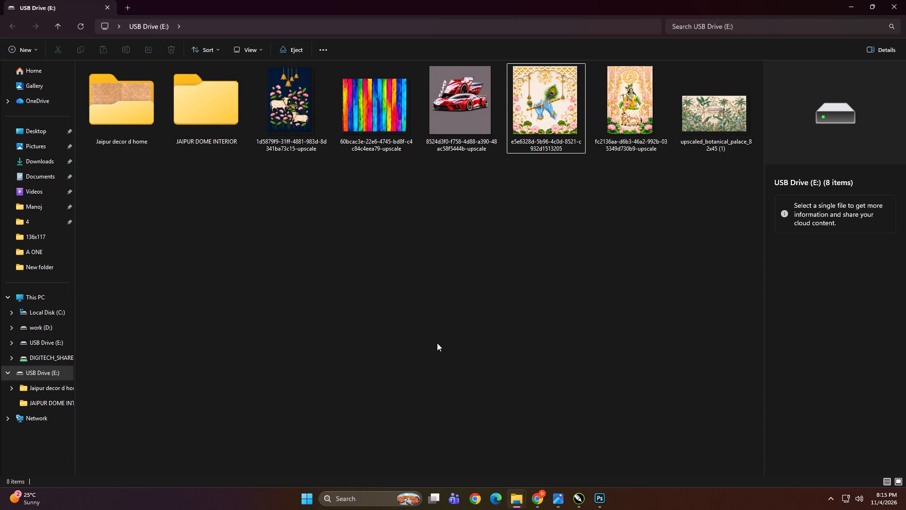
{"action": "left_click", "coordinate": [436, 340]}
{"action": "scroll", "coordinate": [151, 271], "scroll_direction": "up", "scroll_amount": 7}
{"action": "left_click", "coordinate": [47, 305]}
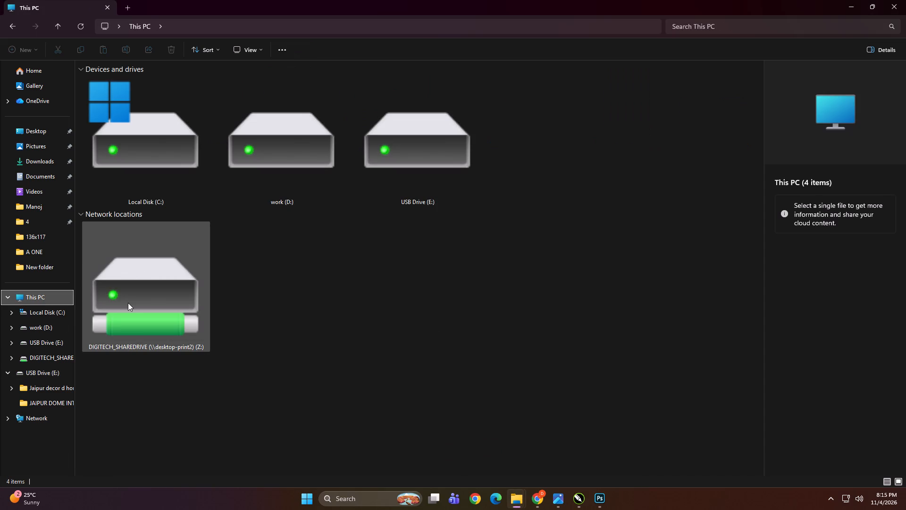
{"action": "left_click", "coordinate": [128, 303]}
{"action": "double_click", "coordinate": [130, 306]}
{"action": "left_click", "coordinate": [516, 115]}
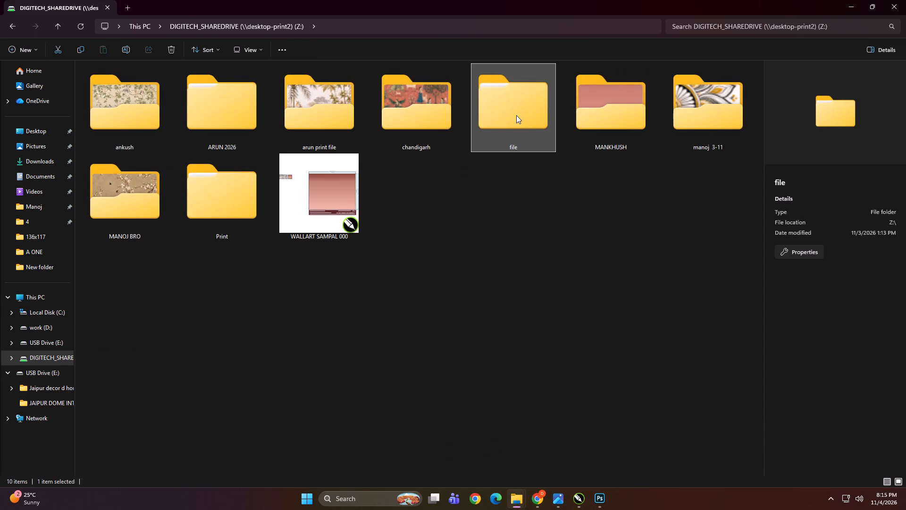
{"action": "double_click", "coordinate": [524, 107]}
{"action": "double_click", "coordinate": [128, 104]}
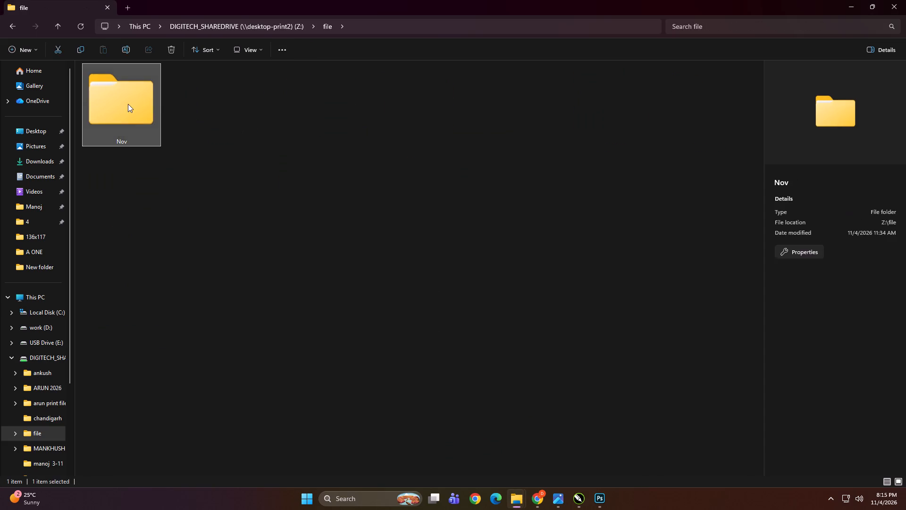
{"action": "triple_click", "coordinate": [547, 108]}
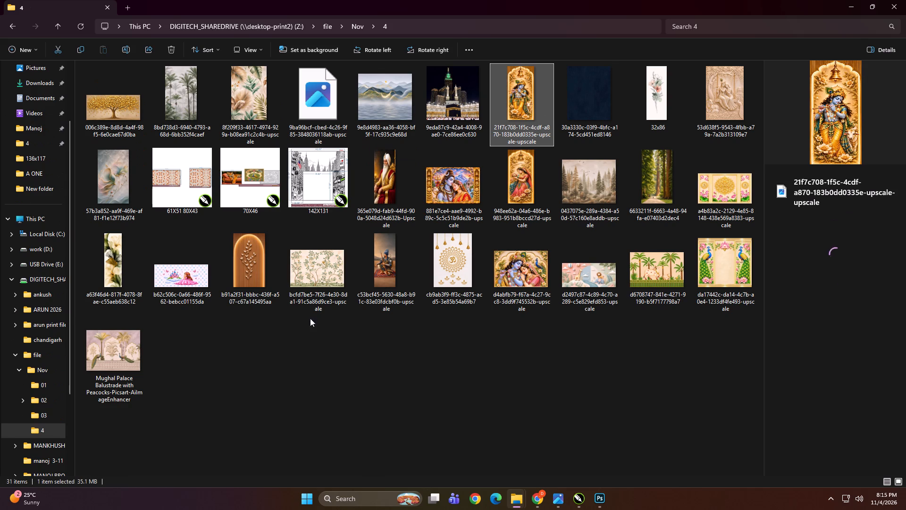
Bring the animal-print PNG from folder 4 into the CorelDRAW drawing and place it beside the 58 × 107 inch preview.
{"action": "left_click", "coordinate": [320, 339]}
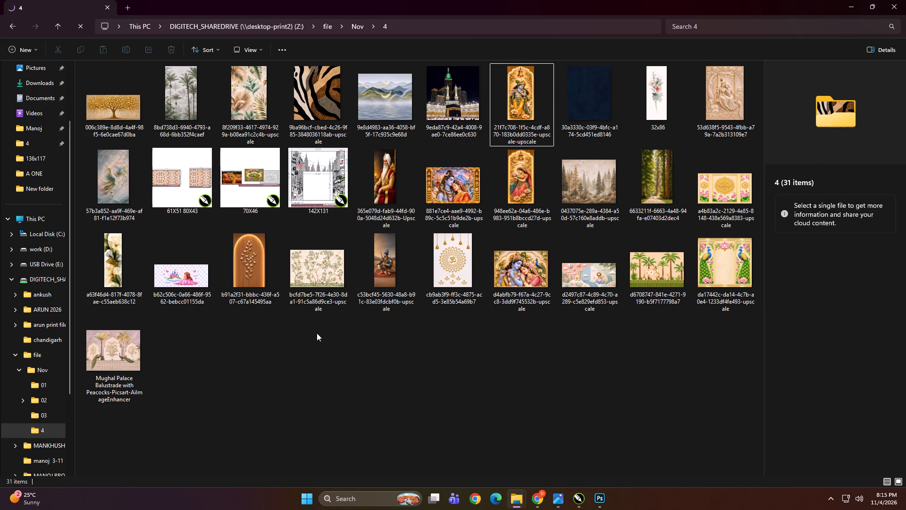
{"action": "left_click", "coordinate": [323, 105]}
{"action": "left_click_drag", "start_coordinate": [319, 93], "coordinate": [579, 498]}
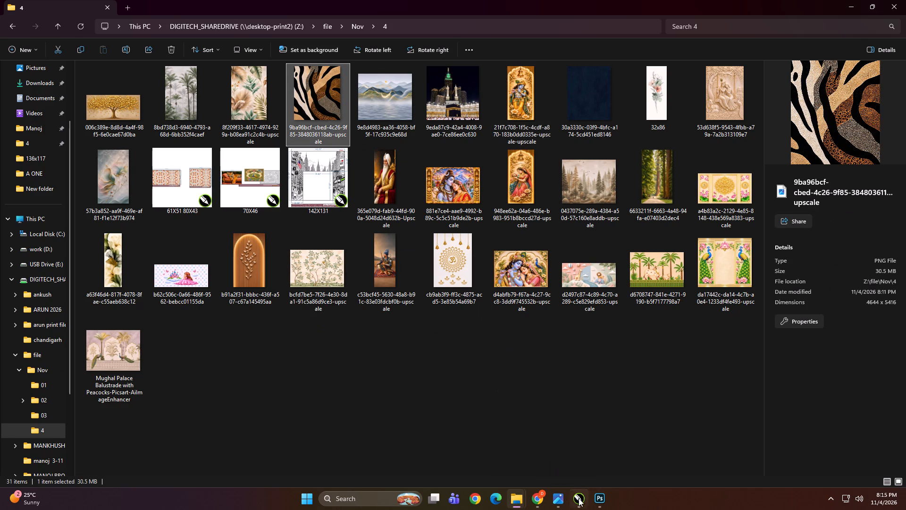
{"action": "left_click_drag", "start_coordinate": [579, 498], "coordinate": [606, 279]}
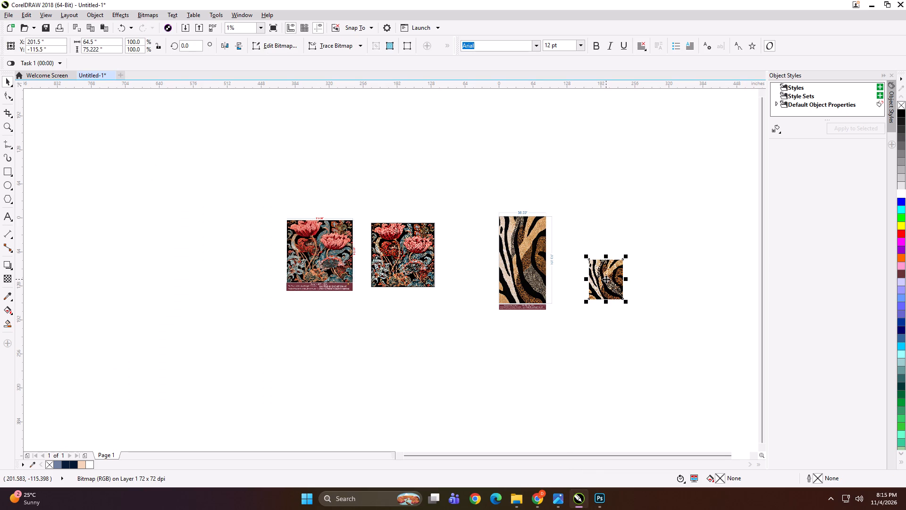
{"action": "left_click", "coordinate": [606, 279]}
{"action": "left_click_drag", "start_coordinate": [601, 263], "coordinate": [576, 225]}
{"action": "scroll", "coordinate": [579, 232], "scroll_direction": "up", "scroll_amount": 2}
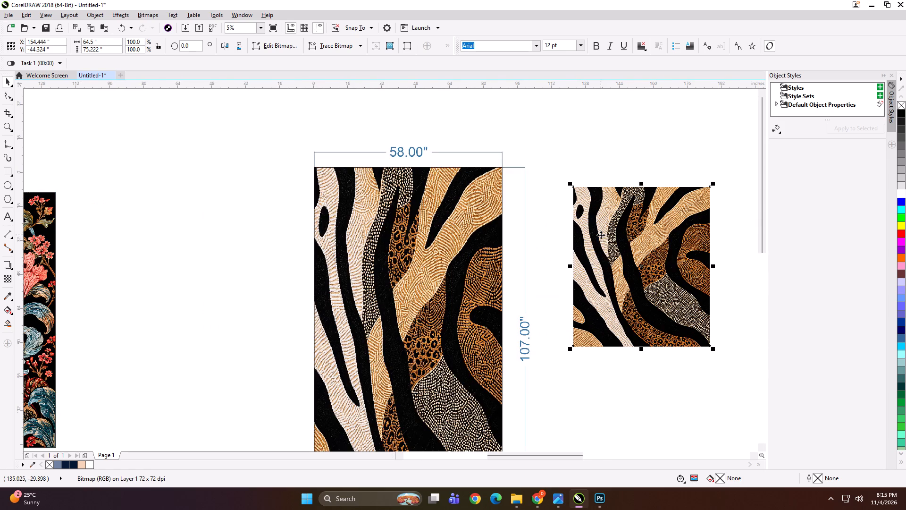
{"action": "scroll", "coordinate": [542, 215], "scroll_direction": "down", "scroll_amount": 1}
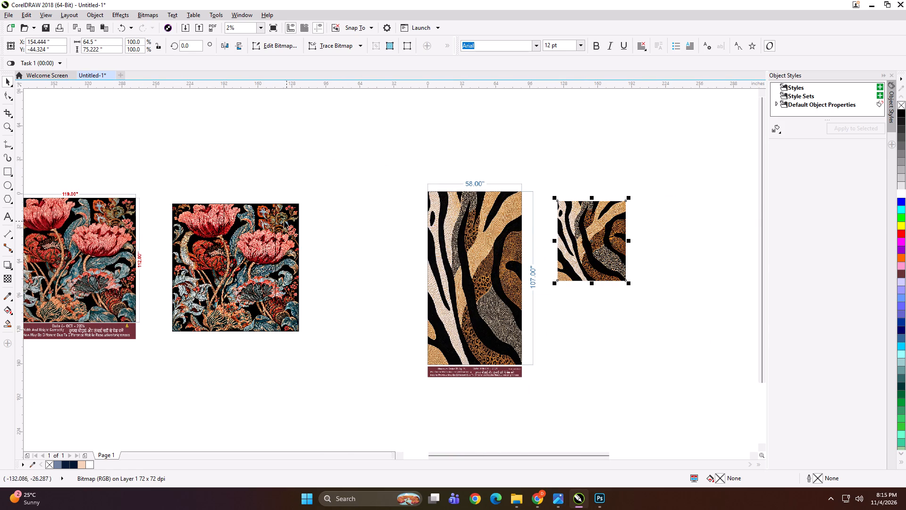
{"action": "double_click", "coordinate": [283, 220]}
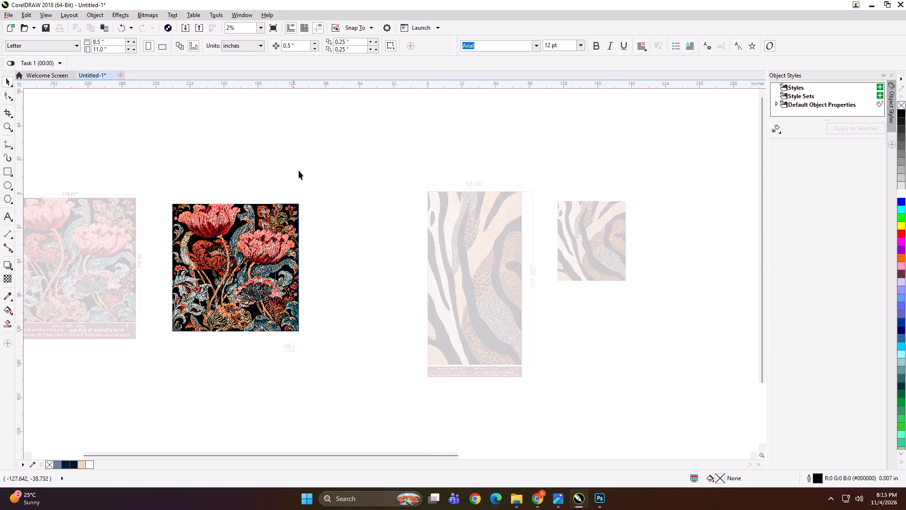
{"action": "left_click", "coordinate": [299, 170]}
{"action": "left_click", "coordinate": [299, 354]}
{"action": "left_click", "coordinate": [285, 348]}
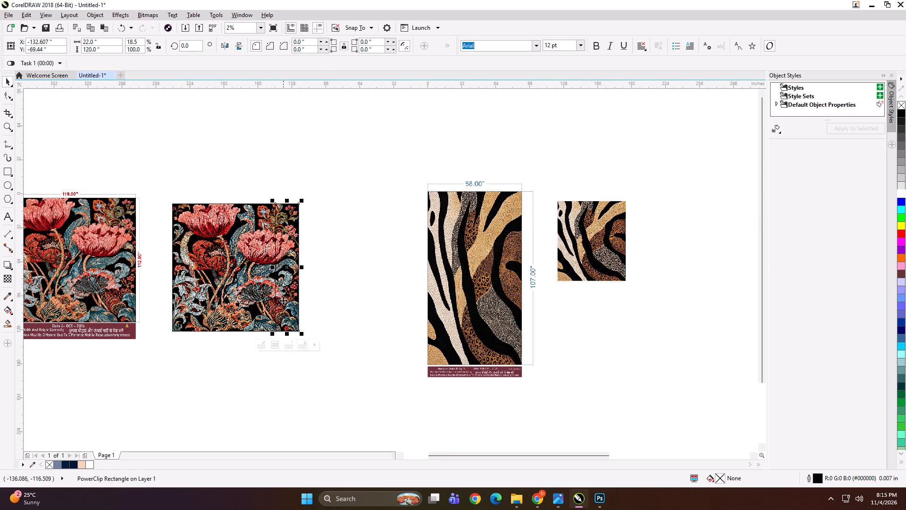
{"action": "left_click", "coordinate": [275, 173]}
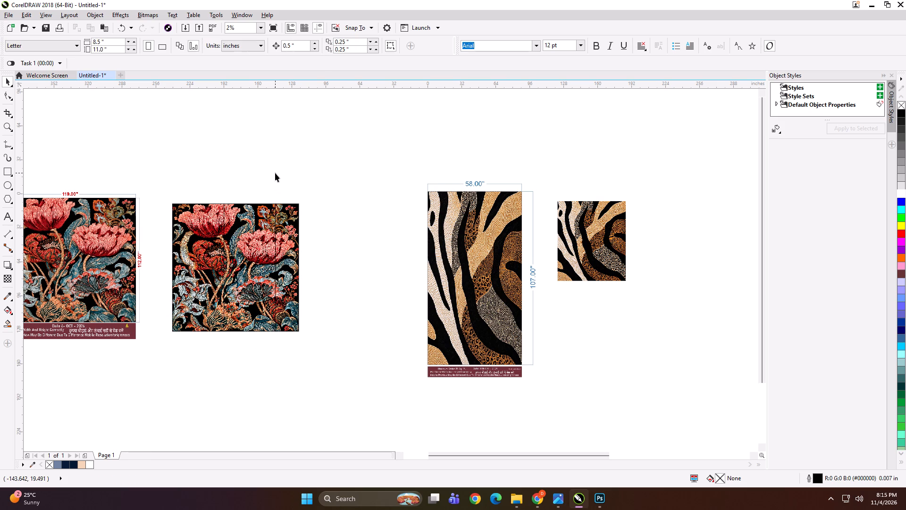
Set the loose animal-print bitmap's size to 58 inches wide and 107 inches high.
{"action": "left_click", "coordinate": [607, 240]}
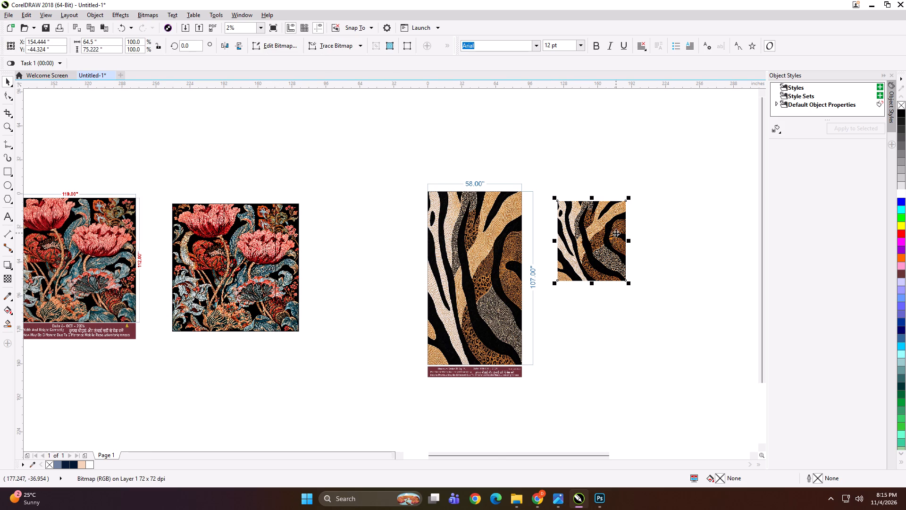
{"action": "scroll", "coordinate": [624, 236], "scroll_direction": "up", "scroll_amount": 1}
{"action": "left_click", "coordinate": [117, 42]}
{"action": "key", "text": "ctrl+a"}
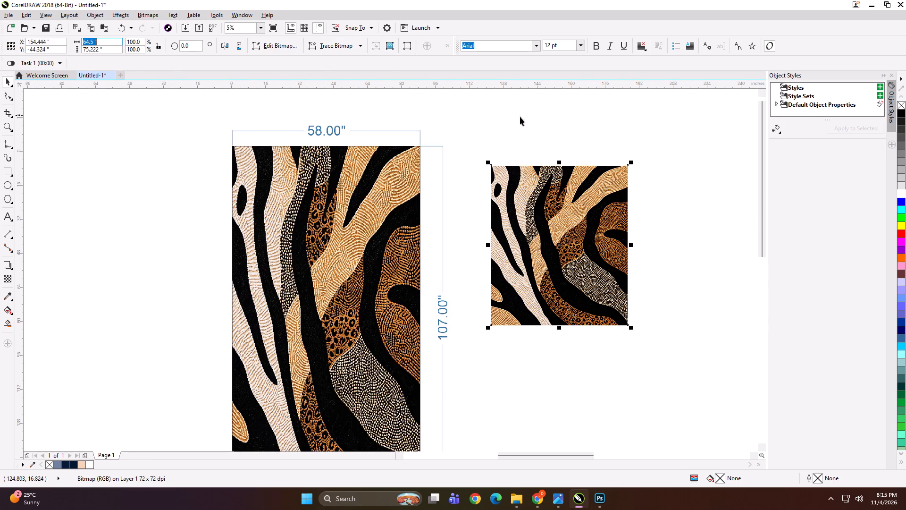
{"action": "type", "text": "58"}
{"action": "key", "text": "Tab"}
{"action": "type", "text": "107"}
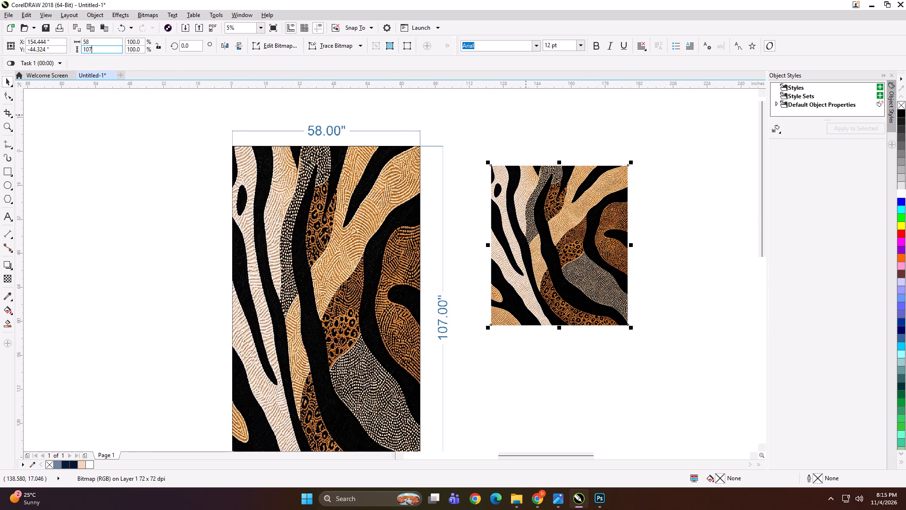
{"action": "key", "text": "Return"}
Begin exporting the resized animal-print bitmap and create a folder named 58x107 GOLDFOIL inside RG INTERIOR > New folder.
{"action": "scroll", "coordinate": [552, 247], "scroll_direction": "down", "scroll_amount": 1}
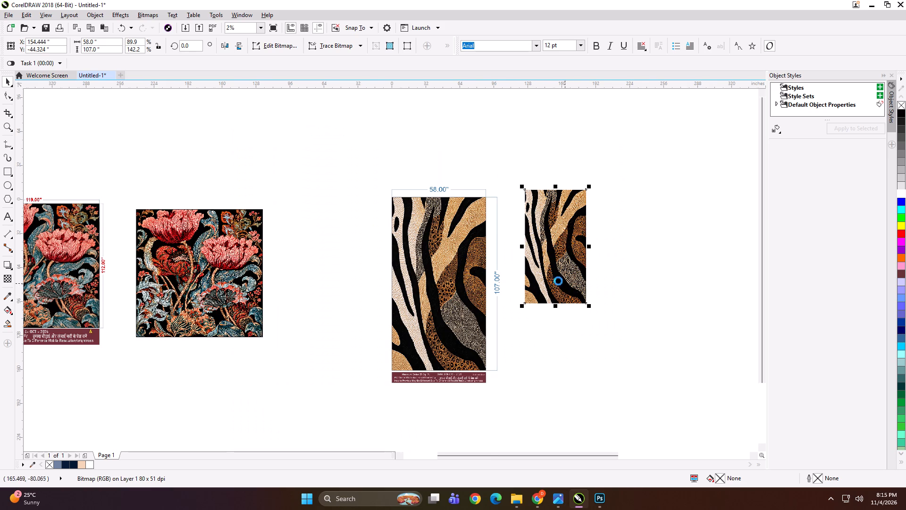
{"action": "scroll", "coordinate": [560, 281], "scroll_direction": "up", "scroll_amount": 1}
{"action": "scroll", "coordinate": [526, 268], "scroll_direction": "down", "scroll_amount": 1}
{"action": "key", "text": "ctrl+e"}
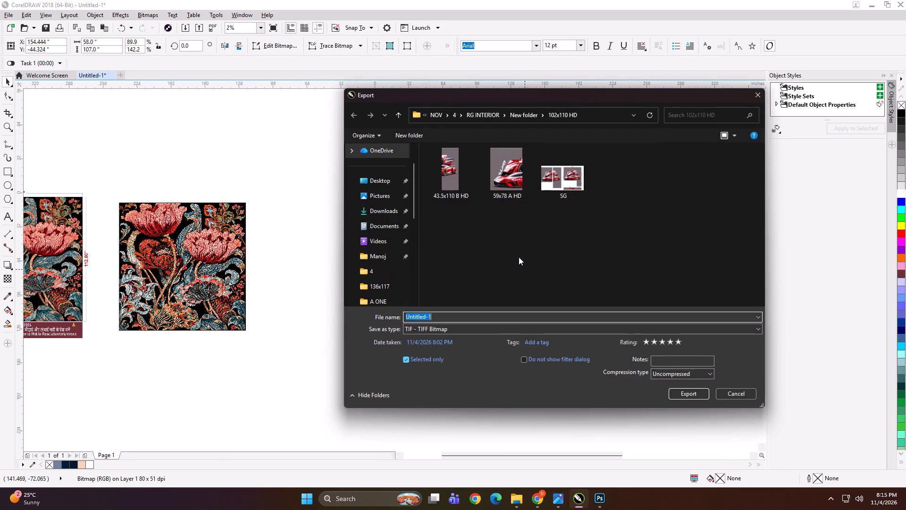
{"action": "left_click_drag", "start_coordinate": [436, 94], "coordinate": [621, 100]}
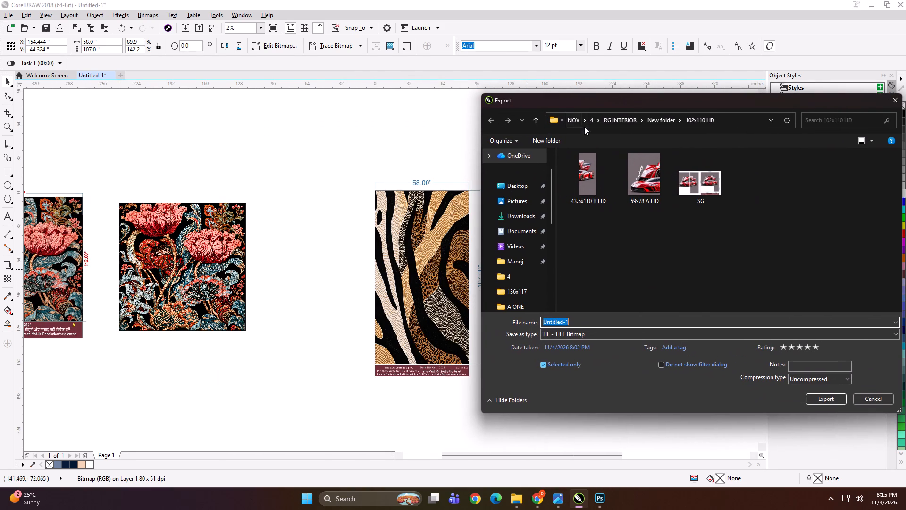
{"action": "left_click", "coordinate": [535, 120]}
{"action": "left_click", "coordinate": [545, 144]}
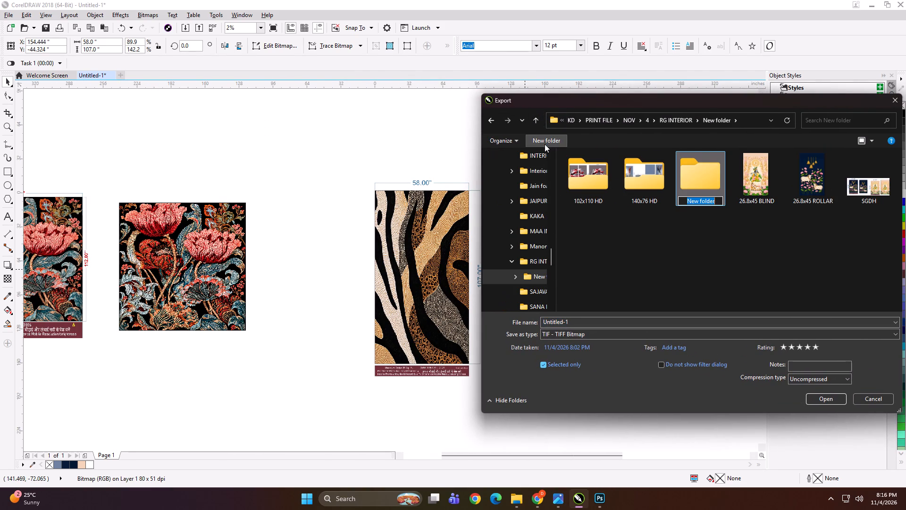
{"action": "type", "text": "58x107"}
{"action": "key", "text": "space"}
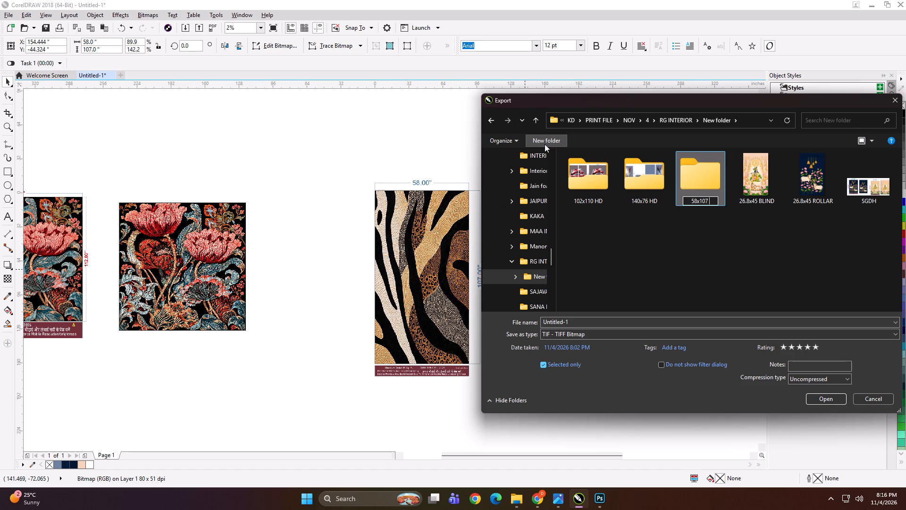
{"action": "type", "text": "GOLDFOIL"}
{"action": "key", "text": "Return"}
Export the animal-print bitmap as an uncompressed TIFF named 58x107 into the 58x107 GOLDFOIL folder.
{"action": "double_click", "coordinate": [593, 172]}
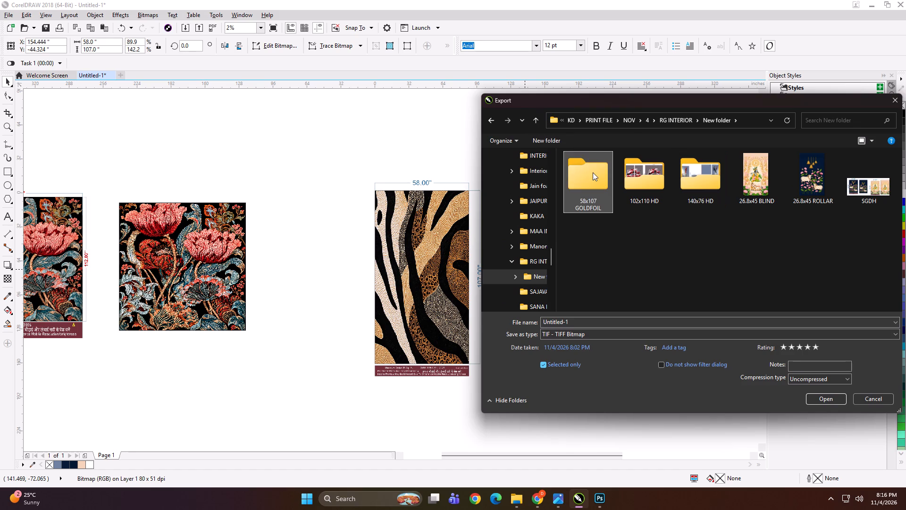
{"action": "left_click", "coordinate": [586, 321]}
{"action": "type", "text": "58x107 A"}
{"action": "key", "text": "space"}
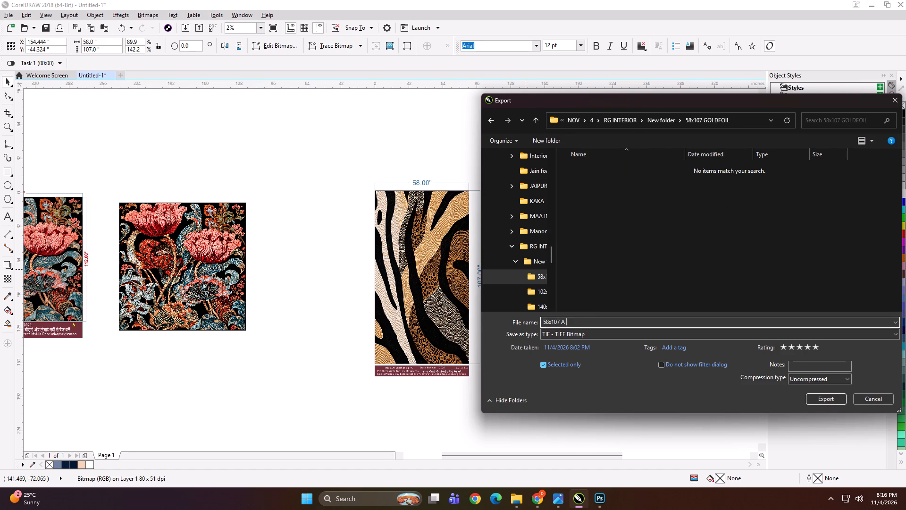
{"action": "key", "text": "BackSpace"}
{"action": "key", "text": "BackSpace"}
{"action": "key", "text": "Return"}
{"action": "key", "text": "Return"}
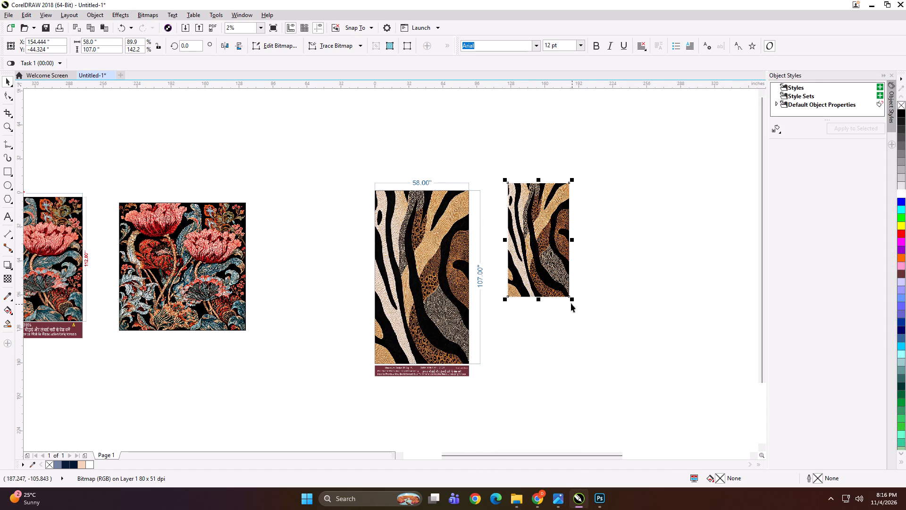
Enlarge the loose animal-print bitmap to about the preview's displayed size and group it with the dimensioned preview.
{"action": "left_click", "coordinate": [611, 370]}
{"action": "left_click", "coordinate": [537, 275]}
{"action": "left_click_drag", "start_coordinate": [572, 298], "coordinate": [606, 363]}
{"action": "left_click", "coordinate": [467, 301], "text": "shift"}
{"action": "key", "text": "ctrl+g"}
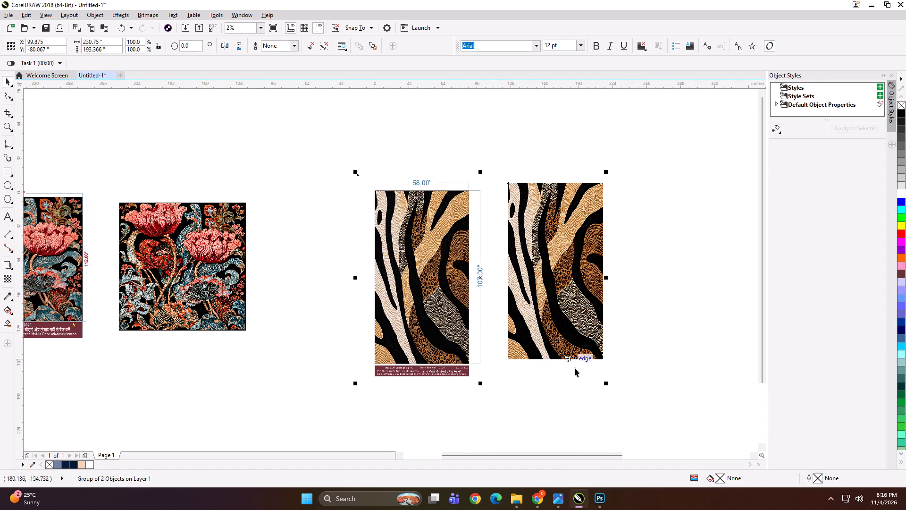
Shrink the preview group to about 3.25 × 2.72 inches and export it as a TIFF named SDGG in 58x107 GOLDFOIL.
{"action": "left_click_drag", "start_coordinate": [607, 384], "coordinate": [487, 286], "text": "shift"}
{"action": "scroll", "coordinate": [482, 276], "scroll_direction": "up", "scroll_amount": 5}
{"action": "key", "text": "ctrl+e"}
{"action": "type", "text": "SDGG"}
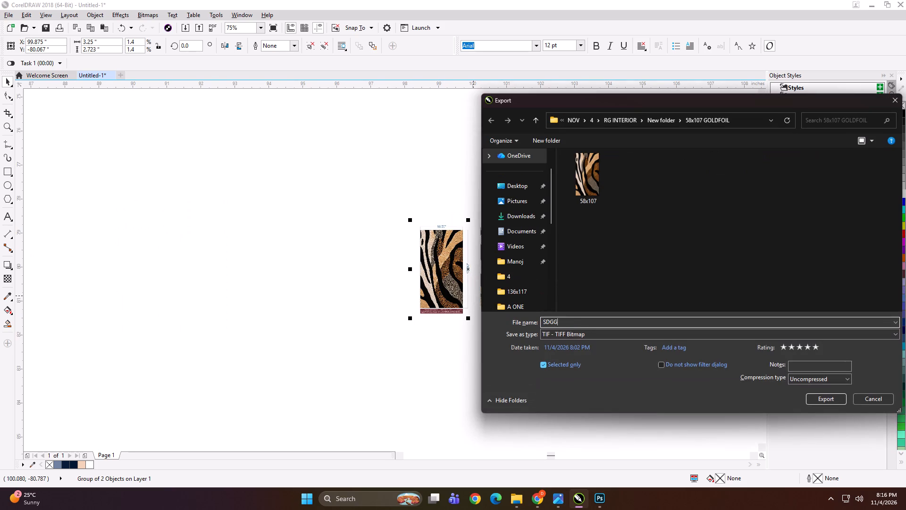
{"action": "key", "text": "Return"}
{"action": "key", "text": "Return"}
{"action": "key", "text": "Return"}
Delete the exported animal-print preview group from the drawing.
{"action": "key", "text": "Delete"}
{"action": "key", "text": "F4"}
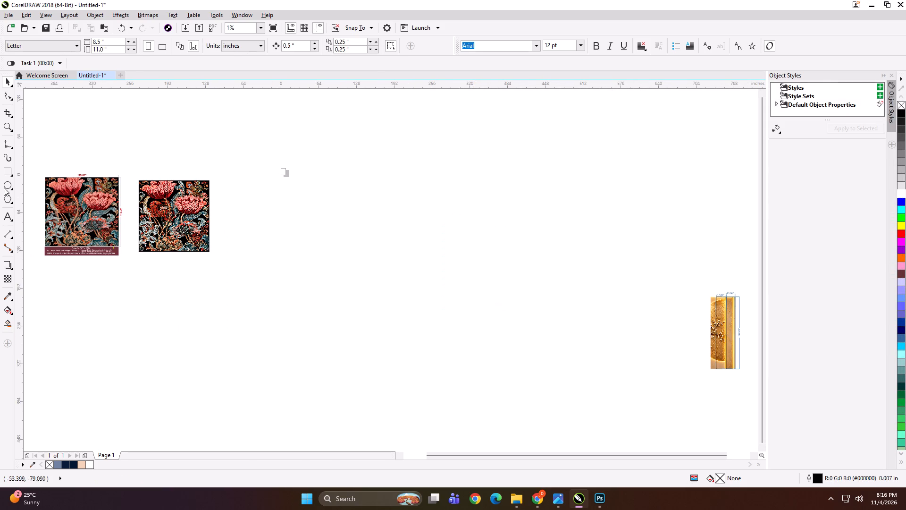
Delete the second and third PowerClip panels of the floral mural, keeping the first panel.
{"action": "scroll", "coordinate": [56, 185], "scroll_direction": "up", "scroll_amount": 2}
{"action": "left_click_drag", "start_coordinate": [459, 234], "coordinate": [475, 228]}
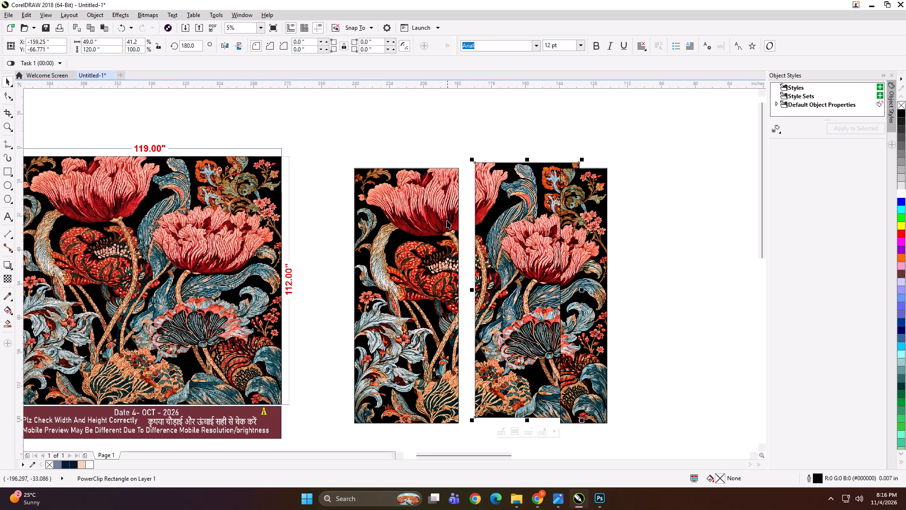
{"action": "key", "text": "Delete"}
{"action": "left_click", "coordinate": [599, 238]}
{"action": "key", "text": "Delete"}
Extract the full floral bitmap from the remaining 49-inch PowerClip panel and delete the empty panel frame.
{"action": "left_click", "coordinate": [449, 232]}
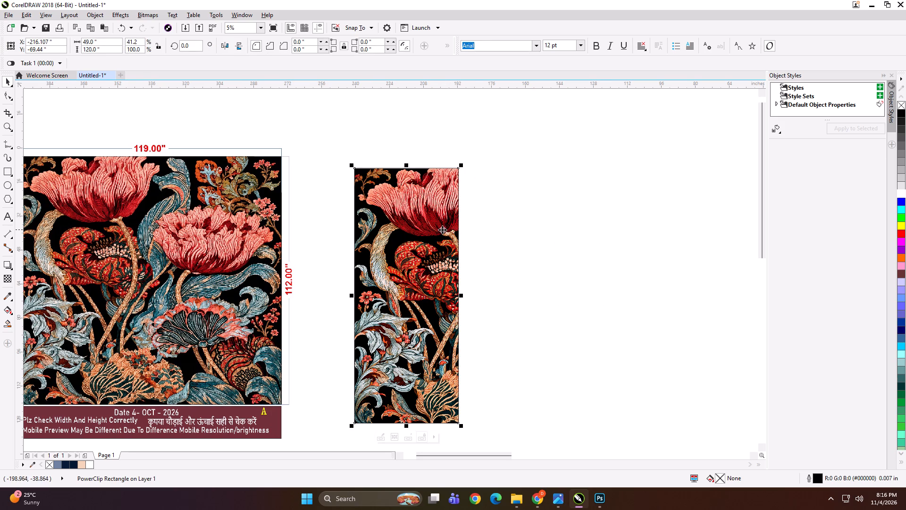
{"action": "left_click", "coordinate": [410, 440]}
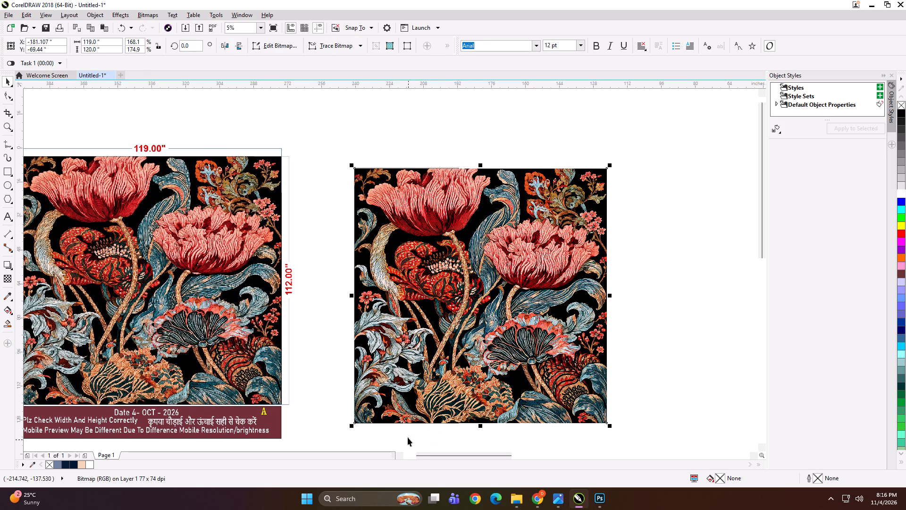
{"action": "double_click", "coordinate": [470, 146]}
{"action": "left_click_drag", "start_coordinate": [470, 146], "coordinate": [348, 435]}
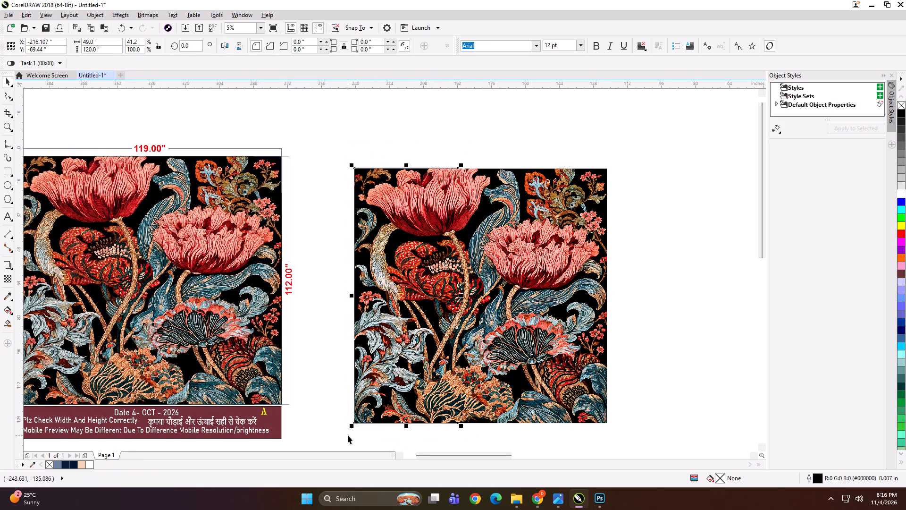
{"action": "key", "text": "Delete"}
Move the extracted floral bitmap about 8 inches to the right.
{"action": "left_click", "coordinate": [467, 267]}
{"action": "left_click", "coordinate": [443, 152]}
{"action": "left_click", "coordinate": [444, 189]}
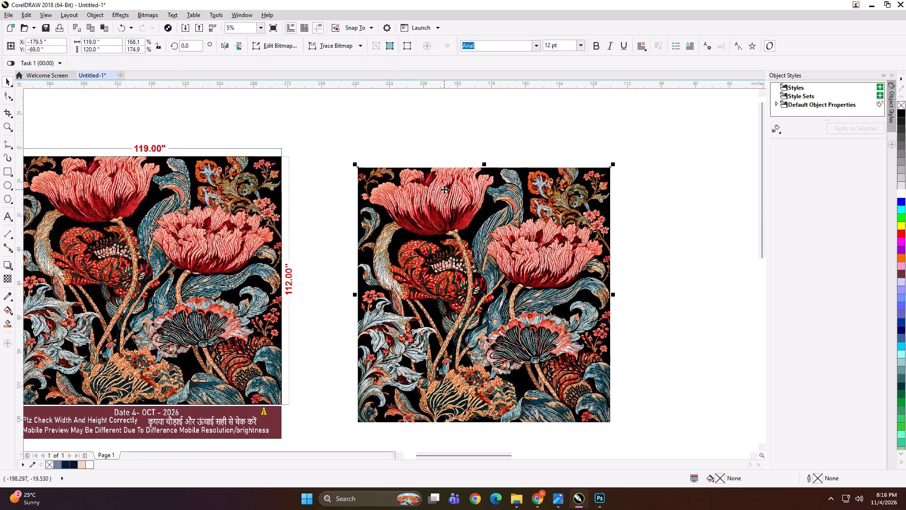
{"action": "left_click", "coordinate": [6, 169], "text": "shift"}
{"action": "key", "text": "shift+space"}
{"action": "left_click", "coordinate": [508, 146]}
{"action": "left_click", "coordinate": [473, 229]}
{"action": "left_click_drag", "start_coordinate": [474, 229], "coordinate": [488, 228]}
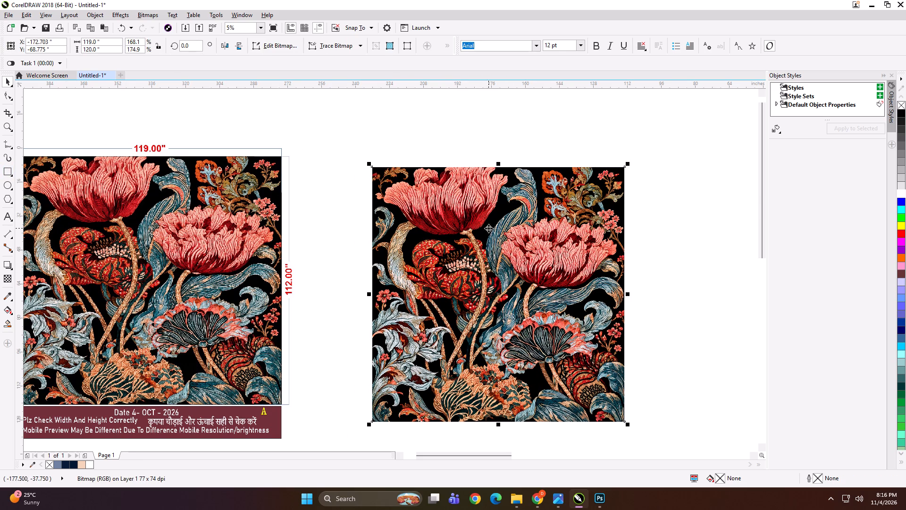
Create a rectangle matching the floral bitmap's outline and set its width to 59.6 inches.
{"action": "double_click", "coordinate": [2, 170], "text": "shift"}
{"action": "key", "text": "shift+space"}
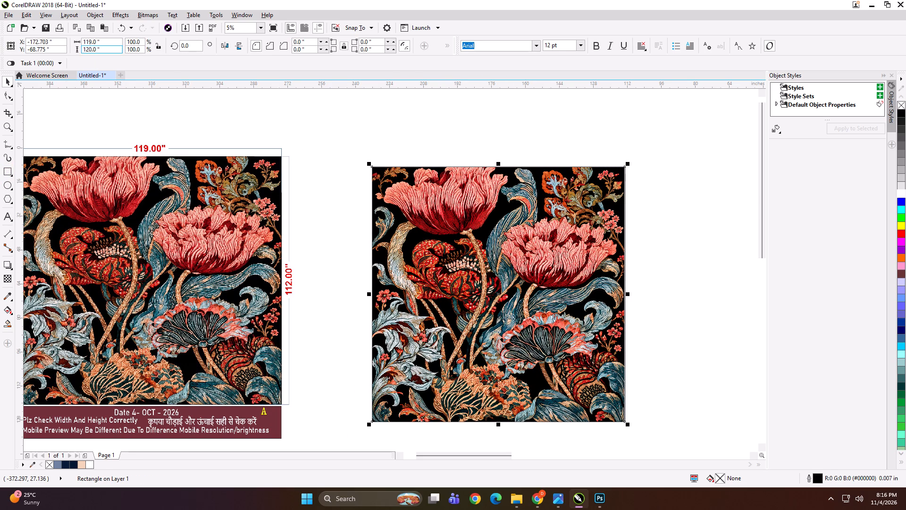
{"action": "left_click", "coordinate": [107, 43]}
{"action": "key", "text": "ctrl+a"}
{"action": "type", "text": "59"}
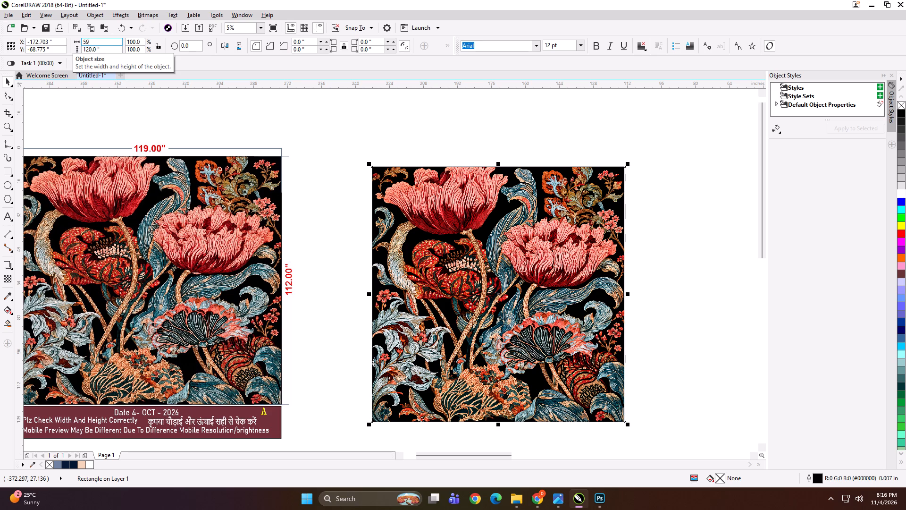
{"action": "type", "text": ".6"}
{"action": "key", "text": "Return"}
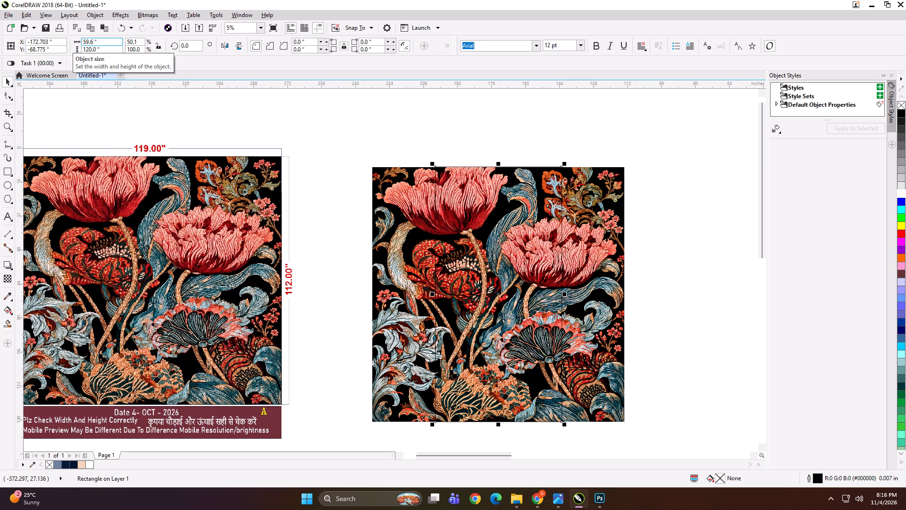
Align the 59.6-inch rectangle to the floral bitmap's left edge.
{"action": "left_click", "coordinate": [403, 229], "text": "shift"}
{"action": "key", "text": "l"}
{"action": "left_click", "coordinate": [390, 133]}
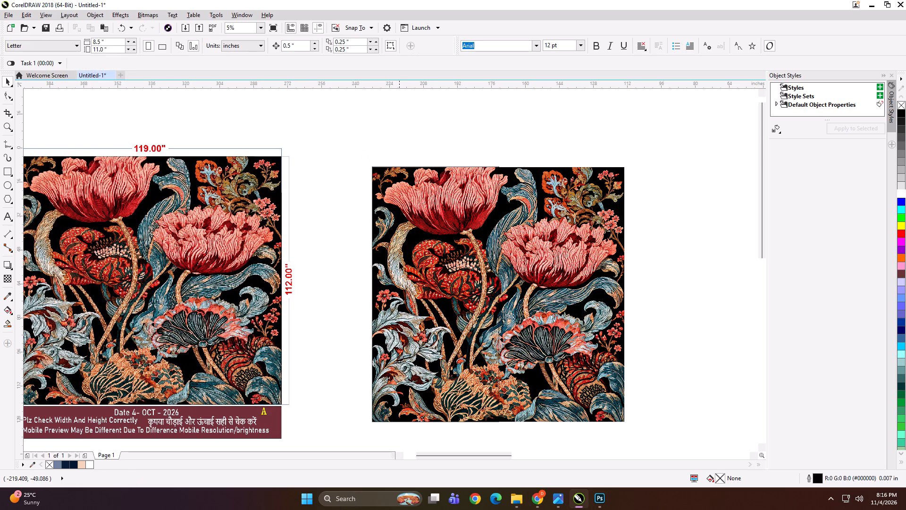
Mirror-copy the 59.6-inch rectangle to the right and nudge the copy 0.5 inch left to overlap the first.
{"action": "left_click", "coordinate": [378, 276]}
{"action": "left_click_drag", "start_coordinate": [367, 295], "coordinate": [553, 288]}
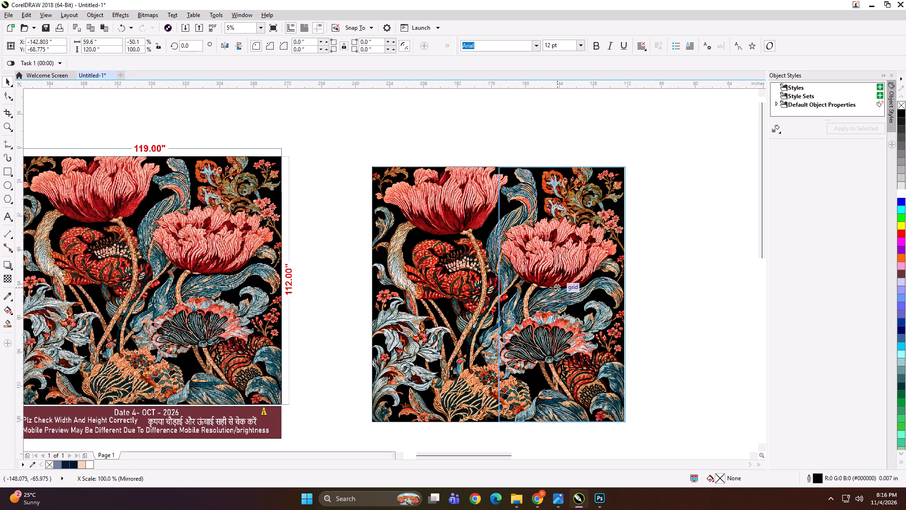
{"action": "left_click_drag", "start_coordinate": [553, 288], "coordinate": [553, 288]}
{"action": "right_click", "coordinate": [553, 288], "text": "ctrl"}
{"action": "key", "text": "Left"}
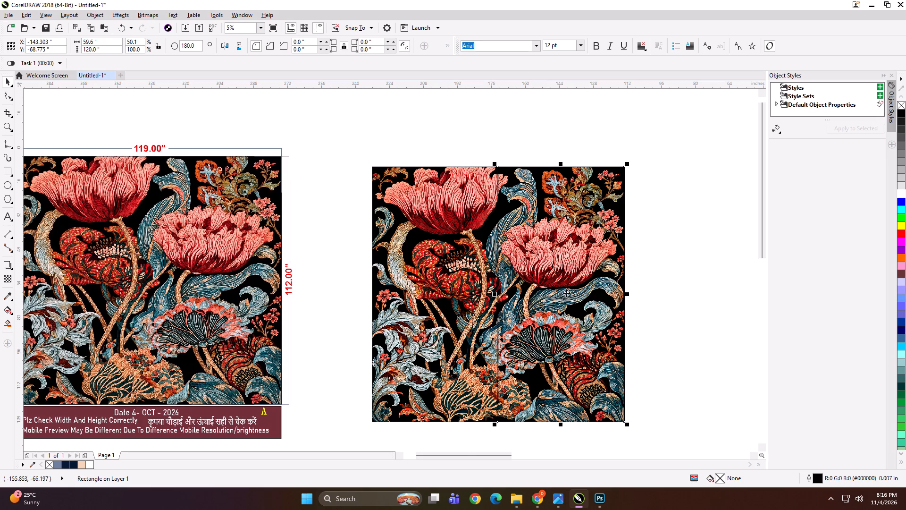
Nudge the second 59.6-inch rectangle 0.5 inch to the right over the floral bitmap.
{"action": "scroll", "coordinate": [625, 296], "scroll_direction": "up", "scroll_amount": 5}
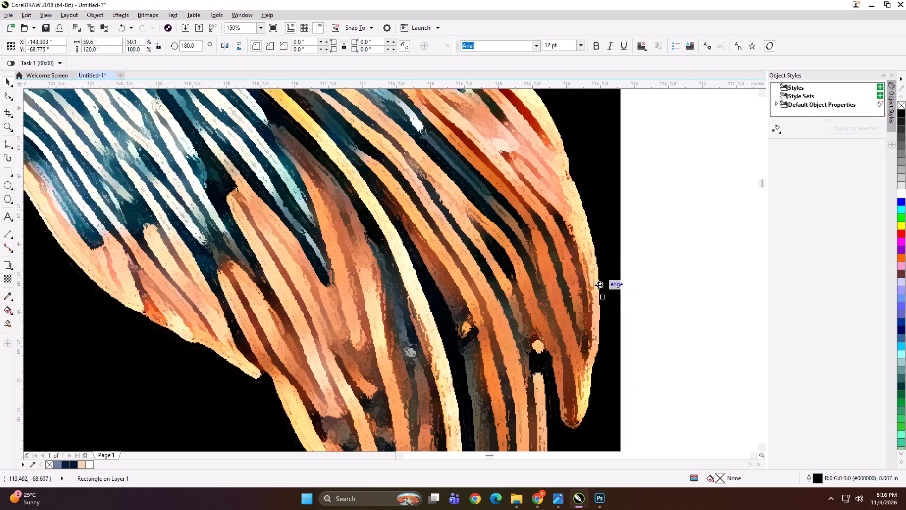
{"action": "key", "text": "Right"}
{"action": "left_click", "coordinate": [702, 281]}
Measure the gap between the bitmap's right edge and the second rectangle's right edge, and delete the measuring dimension.
{"action": "scroll", "coordinate": [595, 252], "scroll_direction": "down", "scroll_amount": 3}
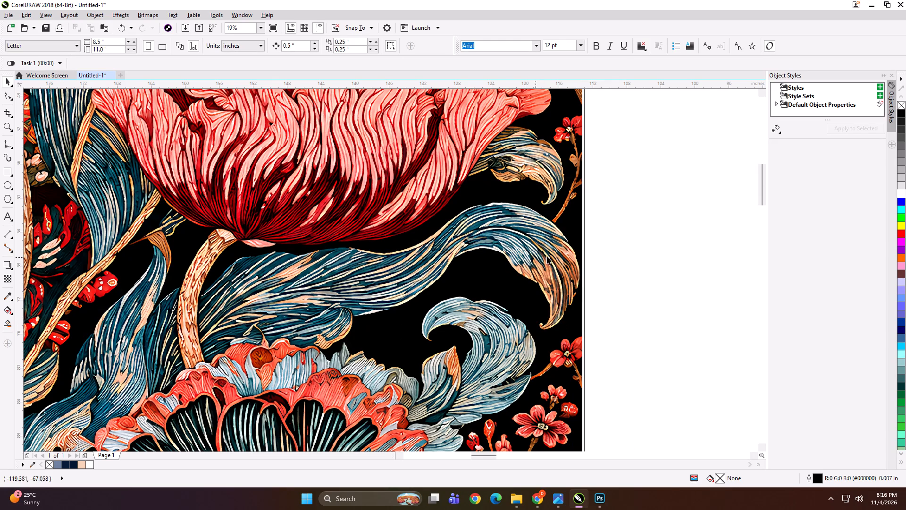
{"action": "scroll", "coordinate": [591, 285], "scroll_direction": "up", "scroll_amount": 4}
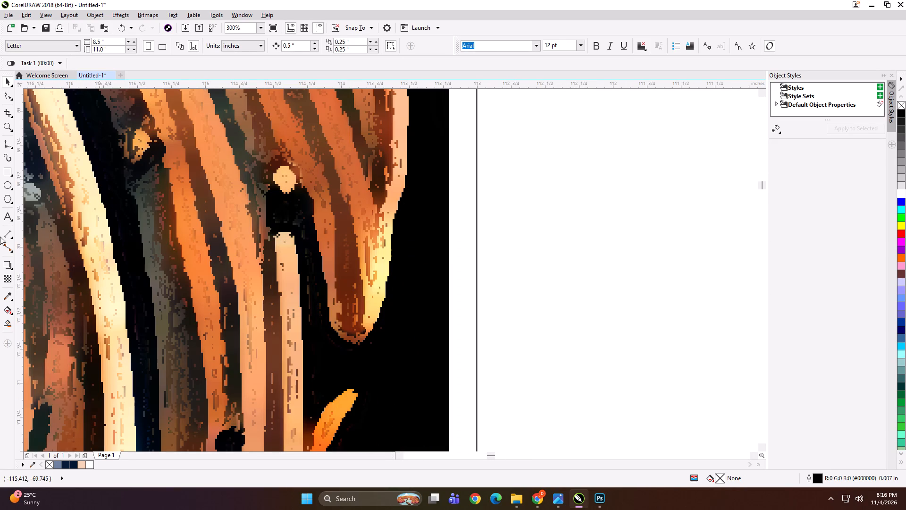
{"action": "left_click", "coordinate": [8, 230]}
{"action": "left_click_drag", "start_coordinate": [448, 244], "coordinate": [466, 244]}
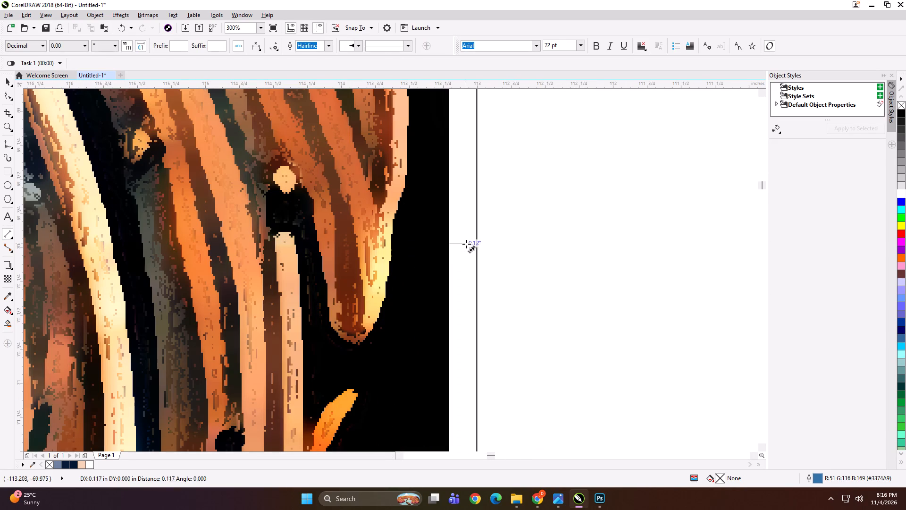
{"action": "left_click_drag", "start_coordinate": [466, 244], "coordinate": [472, 244]}
{"action": "left_click", "coordinate": [471, 262]}
{"action": "key", "text": "Delete"}
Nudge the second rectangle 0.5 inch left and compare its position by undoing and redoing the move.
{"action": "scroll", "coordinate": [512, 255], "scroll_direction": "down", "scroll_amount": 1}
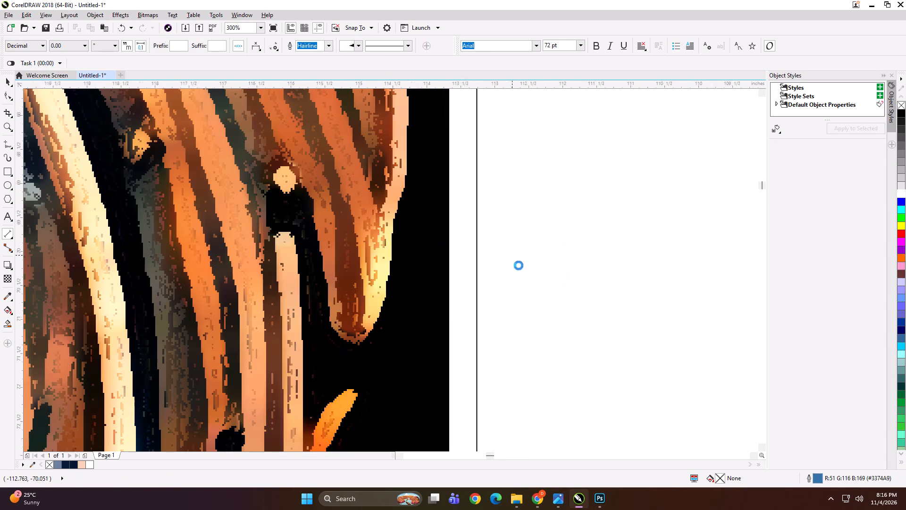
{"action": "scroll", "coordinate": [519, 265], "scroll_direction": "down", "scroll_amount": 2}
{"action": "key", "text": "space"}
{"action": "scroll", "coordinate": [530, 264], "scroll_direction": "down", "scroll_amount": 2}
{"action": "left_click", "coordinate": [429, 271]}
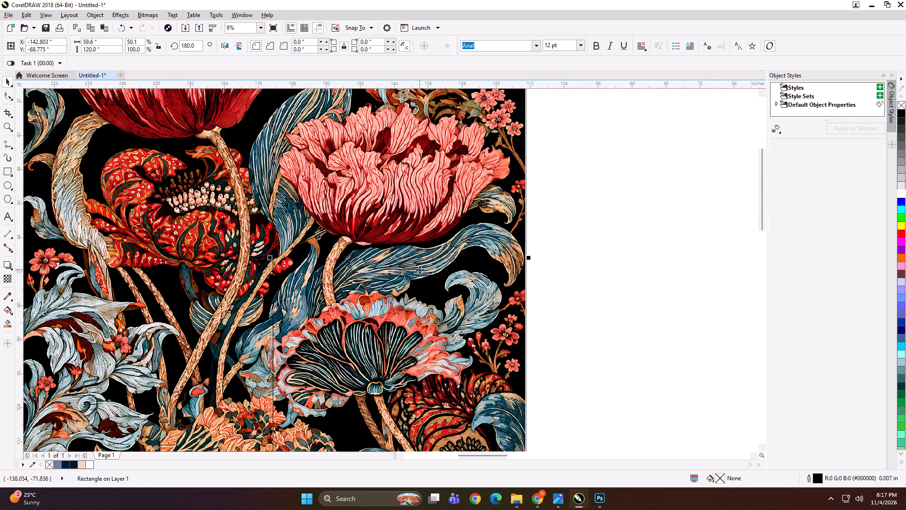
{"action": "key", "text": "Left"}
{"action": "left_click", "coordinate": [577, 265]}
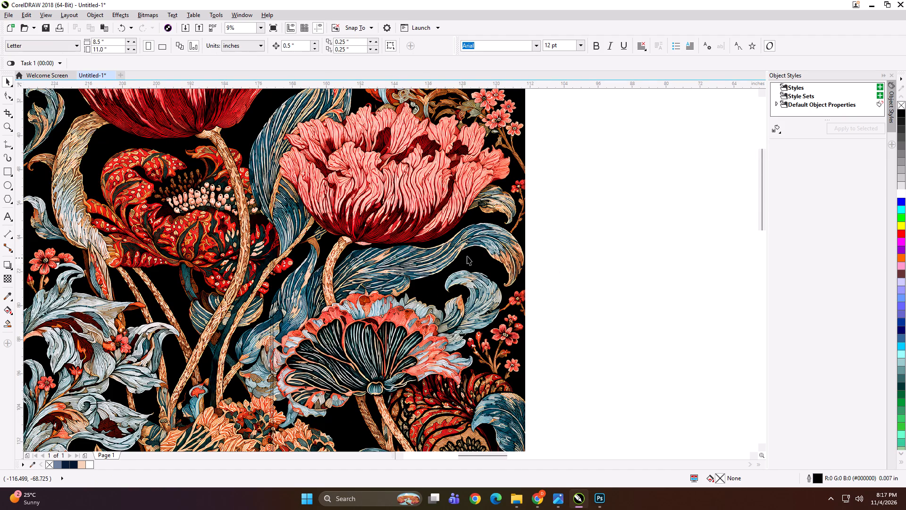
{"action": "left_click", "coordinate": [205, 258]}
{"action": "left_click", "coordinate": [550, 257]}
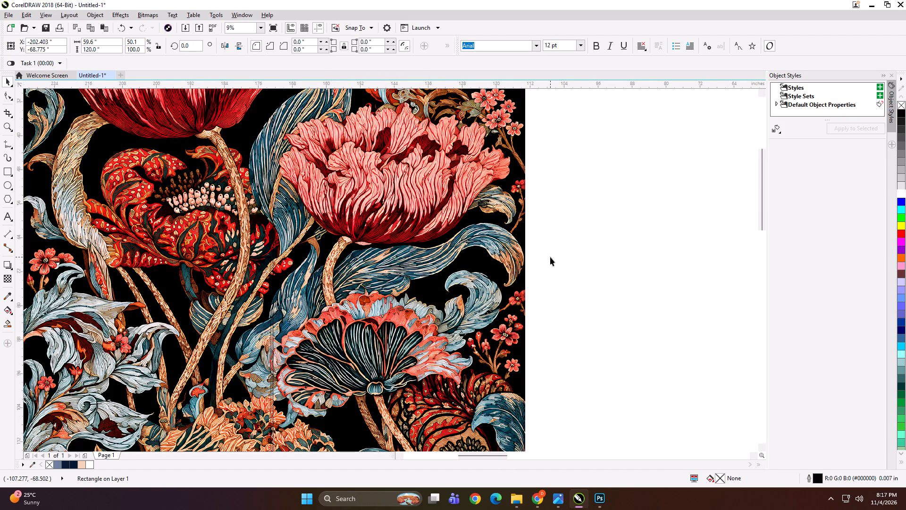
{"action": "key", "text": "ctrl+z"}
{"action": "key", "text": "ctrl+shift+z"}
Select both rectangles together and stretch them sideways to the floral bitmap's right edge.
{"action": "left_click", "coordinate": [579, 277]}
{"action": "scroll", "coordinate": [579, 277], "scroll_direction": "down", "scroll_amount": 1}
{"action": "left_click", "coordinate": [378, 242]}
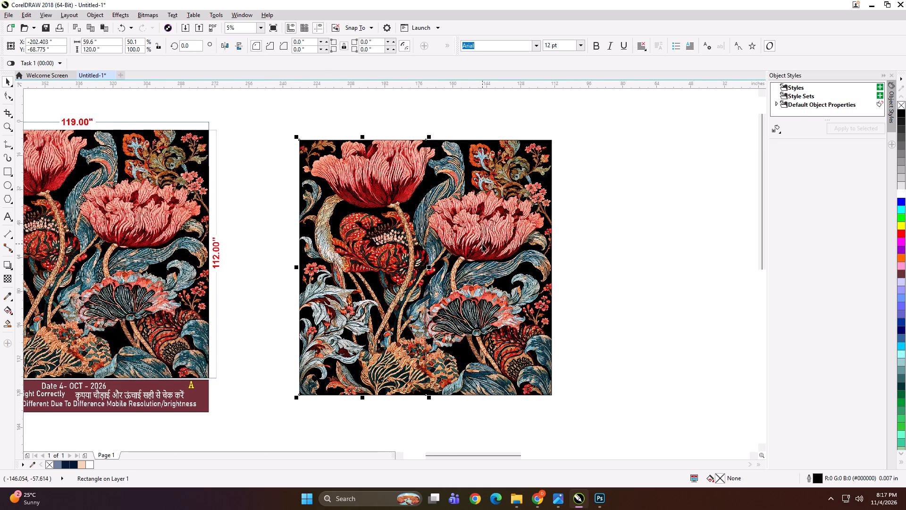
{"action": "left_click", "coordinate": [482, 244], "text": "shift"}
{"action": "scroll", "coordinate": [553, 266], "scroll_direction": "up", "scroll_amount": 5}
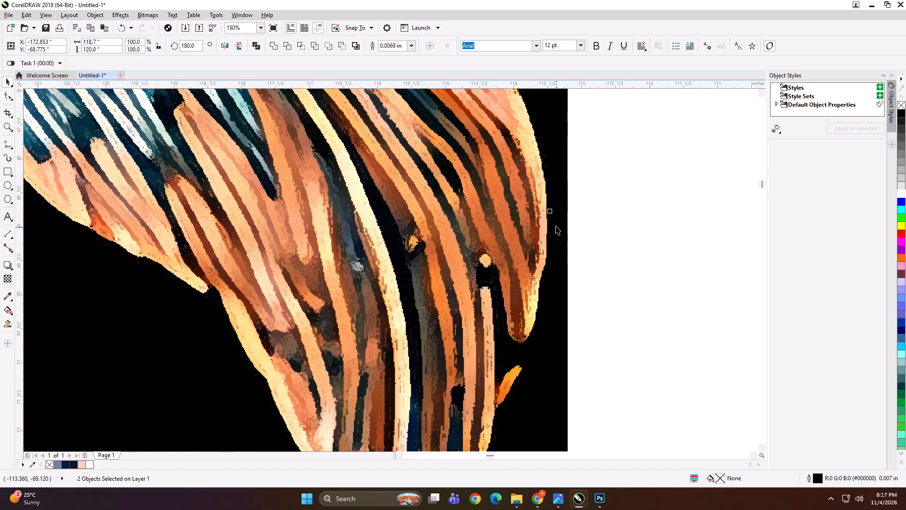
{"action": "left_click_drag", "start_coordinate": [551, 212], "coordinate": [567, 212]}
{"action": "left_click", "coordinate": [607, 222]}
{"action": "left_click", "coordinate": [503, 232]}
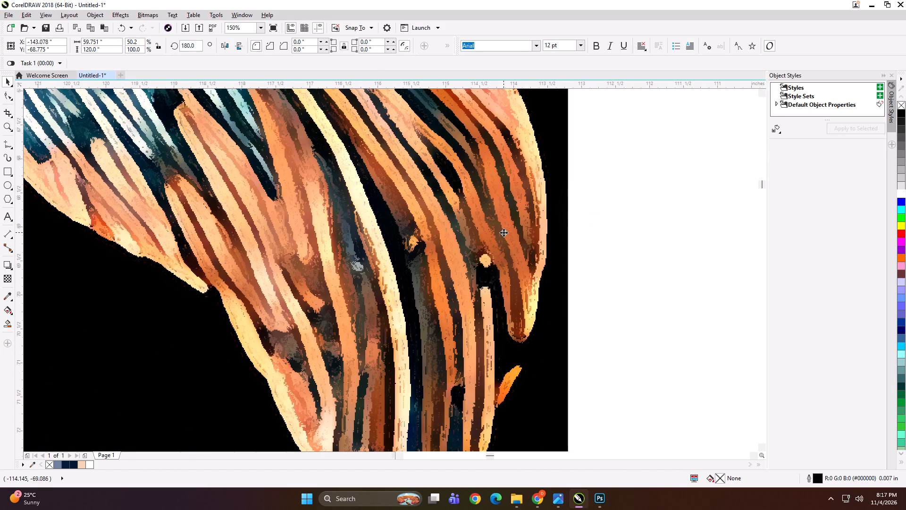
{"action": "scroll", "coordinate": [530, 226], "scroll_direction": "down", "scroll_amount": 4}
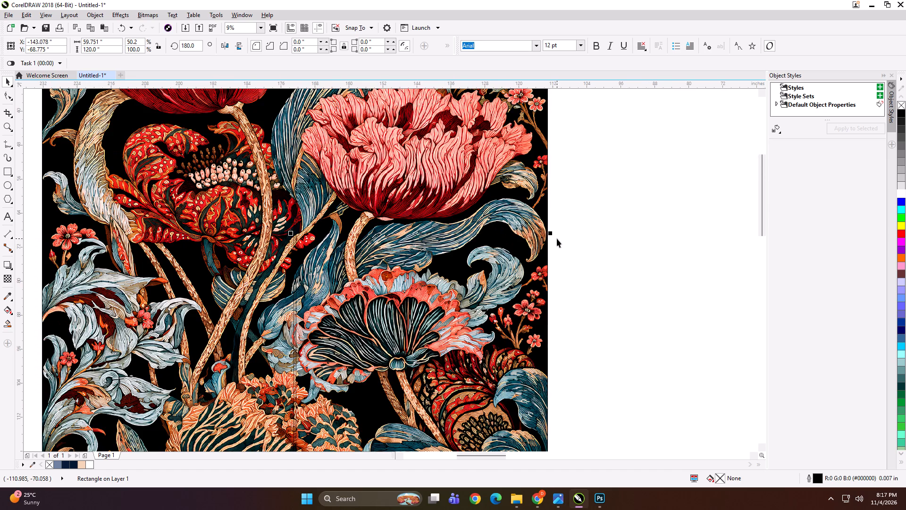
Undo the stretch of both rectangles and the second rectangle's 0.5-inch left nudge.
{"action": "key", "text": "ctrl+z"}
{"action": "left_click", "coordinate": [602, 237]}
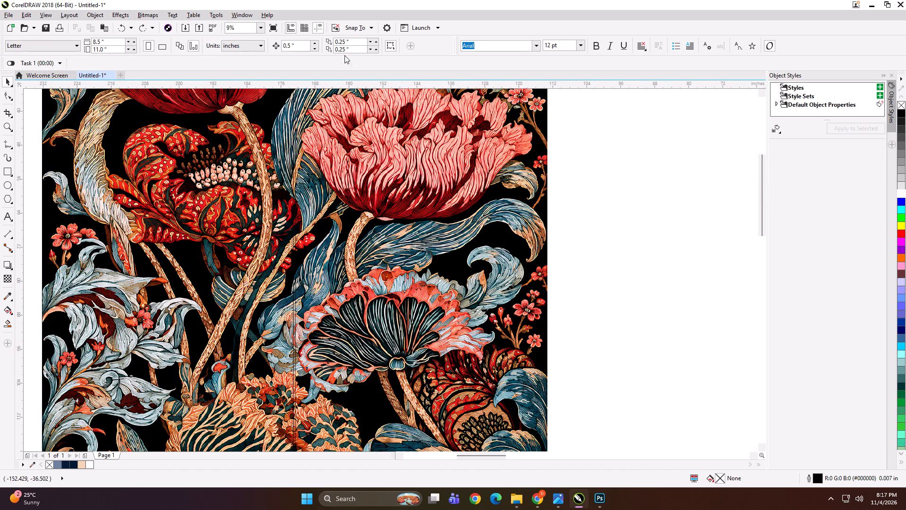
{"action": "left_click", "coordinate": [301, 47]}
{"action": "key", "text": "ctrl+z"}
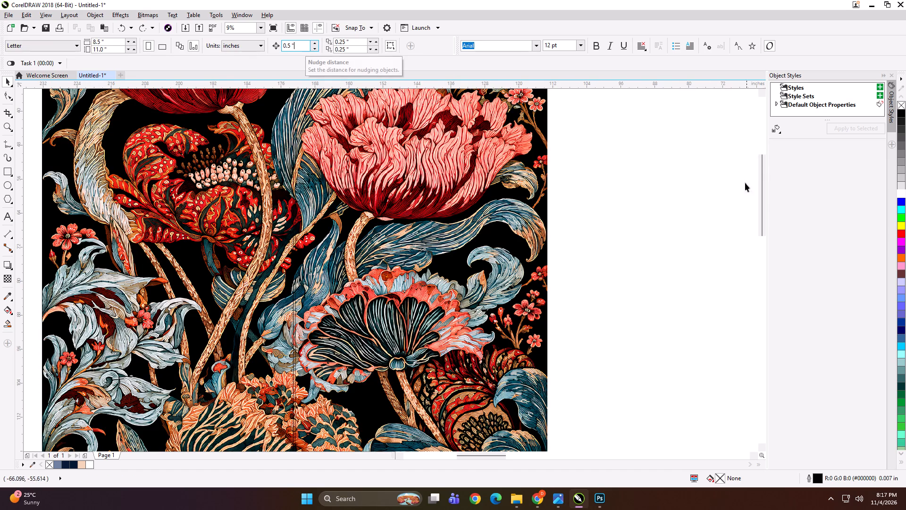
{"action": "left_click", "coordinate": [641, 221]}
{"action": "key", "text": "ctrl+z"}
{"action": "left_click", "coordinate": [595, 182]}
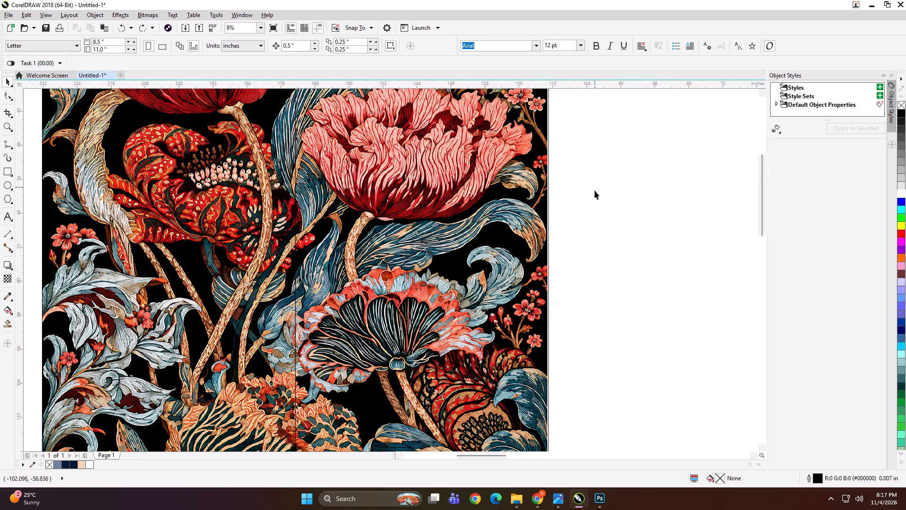
Set the nudge distance to 0.35 inch and nudge the second rectangle left by that amount.
{"action": "left_click", "coordinate": [300, 43]}
{"action": "key", "text": "ctrl+a"}
{"action": "key", "text": "ctrl+a"}
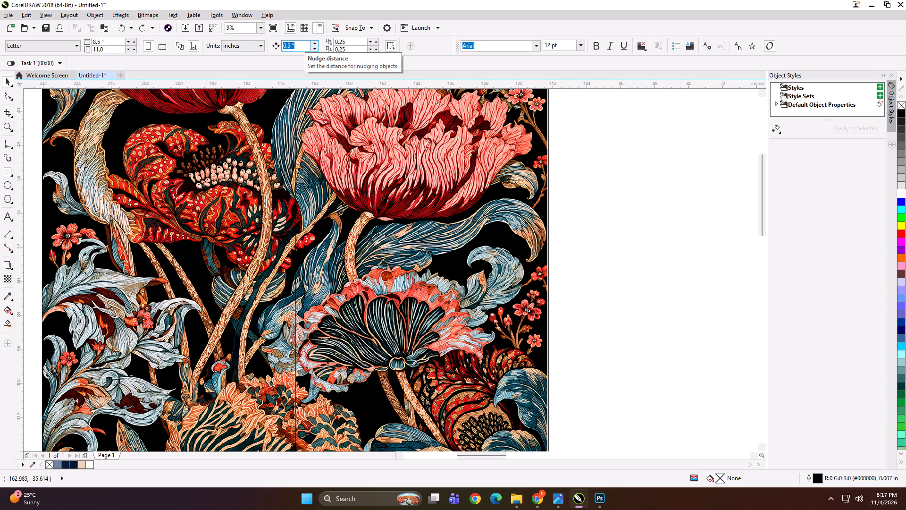
{"action": "type", "text": ".35"}
{"action": "key", "text": "Return"}
{"action": "left_click", "coordinate": [408, 204]}
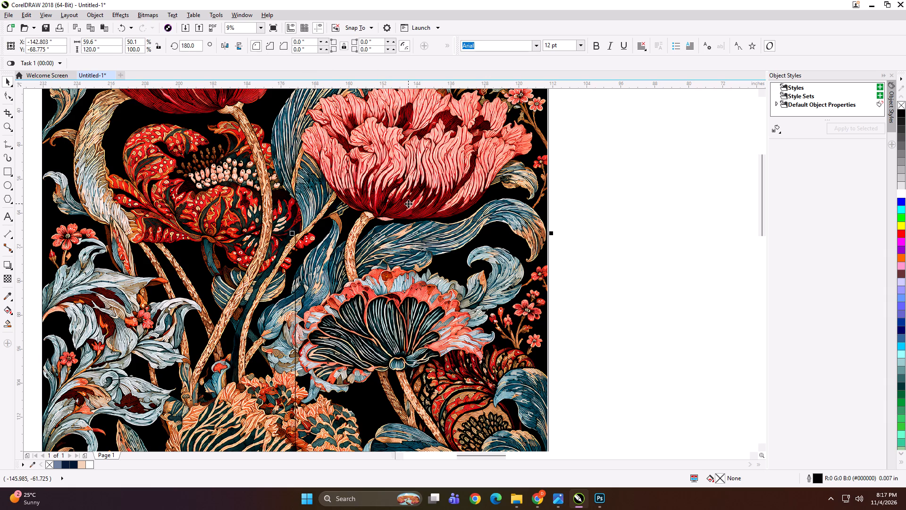
{"action": "key", "text": "Left"}
Select both overlapping rectangles and stretch them to the bitmap's right edge for a total width of 119 inches.
{"action": "left_click", "coordinate": [244, 247], "text": "shift"}
{"action": "scroll", "coordinate": [552, 238], "scroll_direction": "up", "scroll_amount": 2}
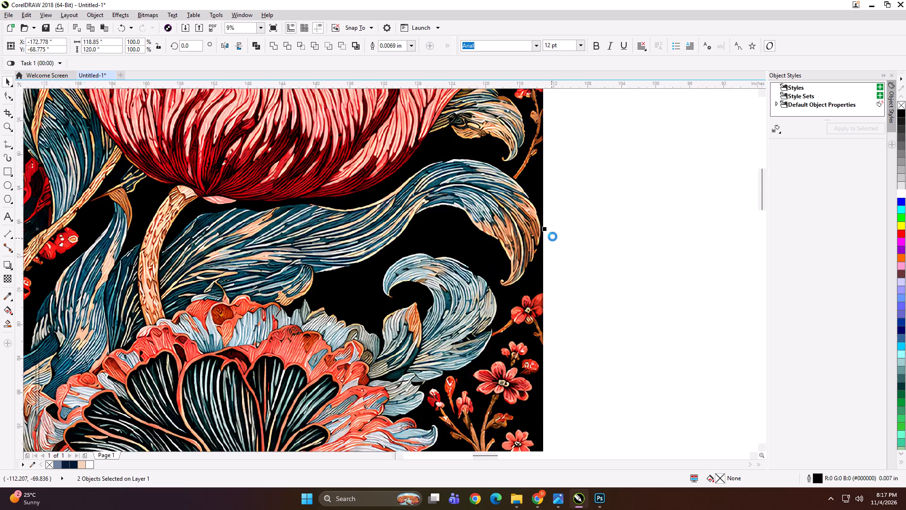
{"action": "scroll", "coordinate": [553, 237], "scroll_direction": "up", "scroll_amount": 1}
{"action": "scroll", "coordinate": [521, 214], "scroll_direction": "up", "scroll_amount": 2}
{"action": "left_click_drag", "start_coordinate": [490, 181], "coordinate": [508, 179]}
{"action": "scroll", "coordinate": [529, 190], "scroll_direction": "down", "scroll_amount": 6}
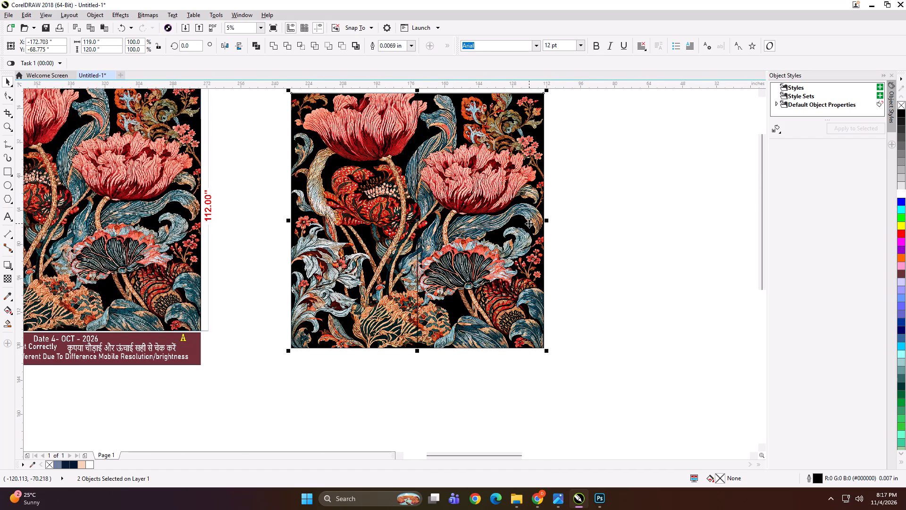
Group the two rectangles, place the floral bitmap inside them as a PowerClip, and ungroup them into separate panels.
{"action": "key", "text": "b"}
{"action": "key", "text": "ctrl+g"}
{"action": "left_click", "coordinate": [592, 239]}
{"action": "left_click", "coordinate": [475, 239], "text": "alt"}
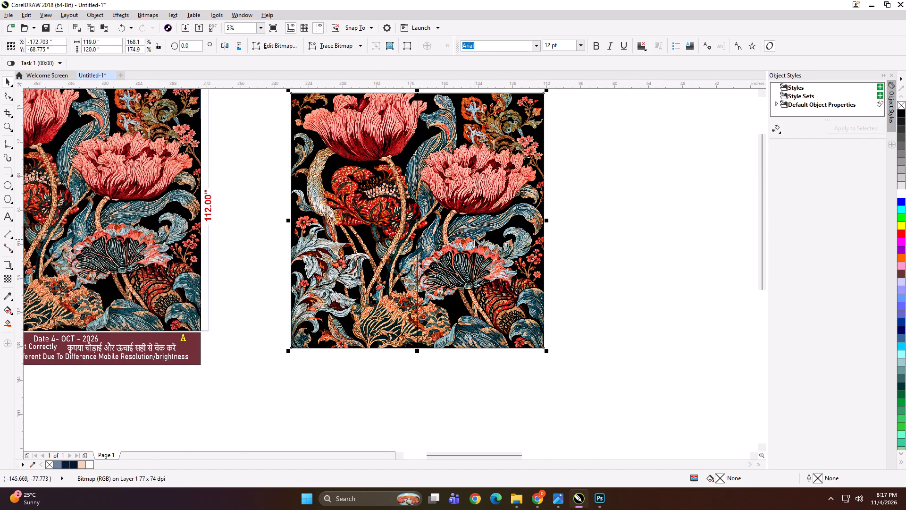
{"action": "key", "text": "shift+Return"}
{"action": "left_click", "coordinate": [459, 220]}
{"action": "key", "text": "ctrl+u"}
{"action": "key", "text": "ctrl+u"}
{"action": "left_click", "coordinate": [569, 228]}
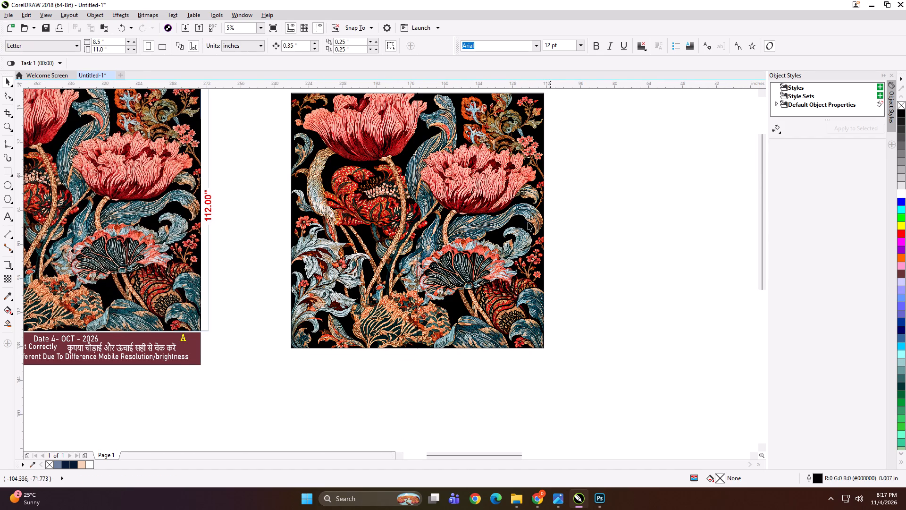
Add the text label "119*112 PANEL 1" at the top edge of the first floral panel.
{"action": "scroll", "coordinate": [504, 233], "scroll_direction": "down", "scroll_amount": 1}
{"action": "scroll", "coordinate": [383, 160], "scroll_direction": "up", "scroll_amount": 1}
{"action": "double_click", "coordinate": [512, 120]}
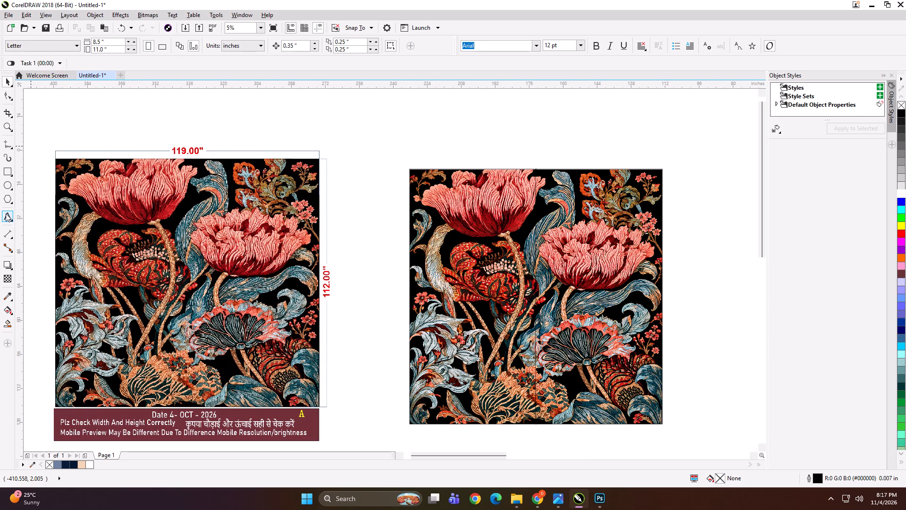
{"action": "left_click", "coordinate": [6, 213]}
{"action": "left_click", "coordinate": [439, 167]}
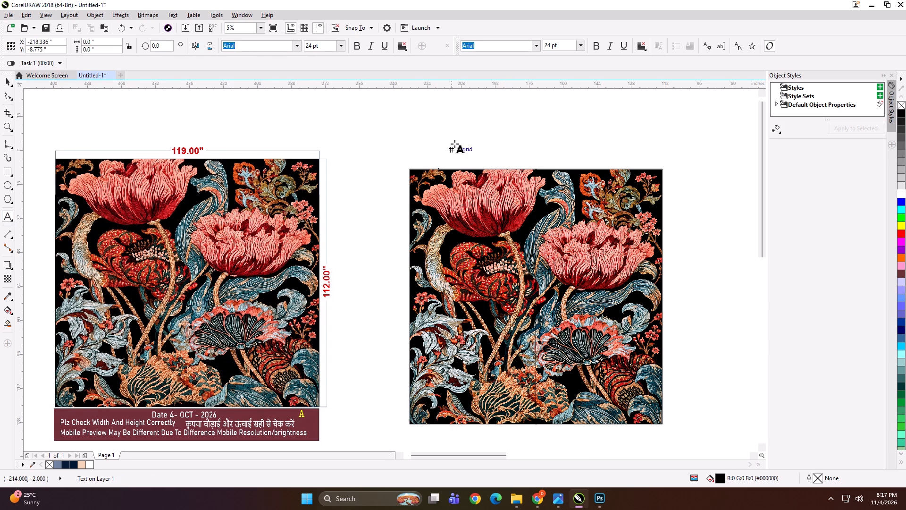
{"action": "type", "text": "119*112 PANEL 1"}
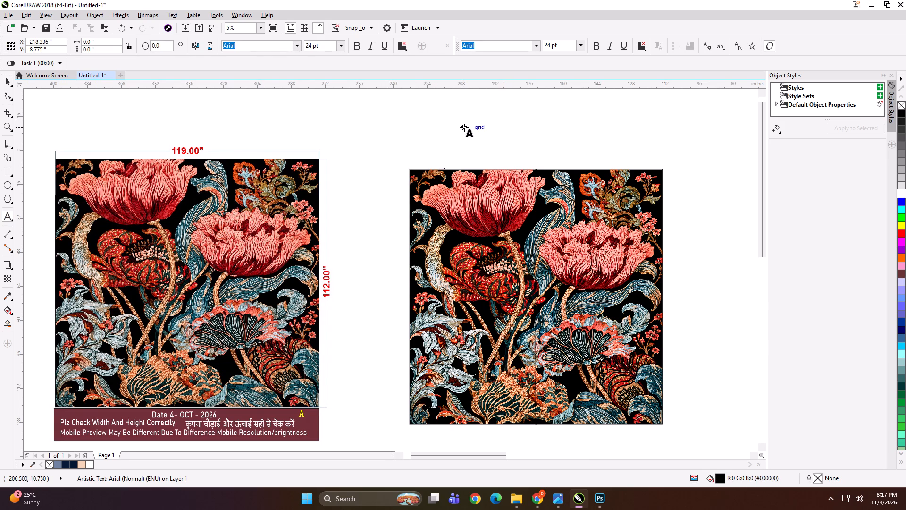
Copy the label text to the top edge of the second floral panel and change it to PANEL 2.
{"action": "key", "text": "ctrl+a"}
{"action": "key", "text": "ctrl+c"}
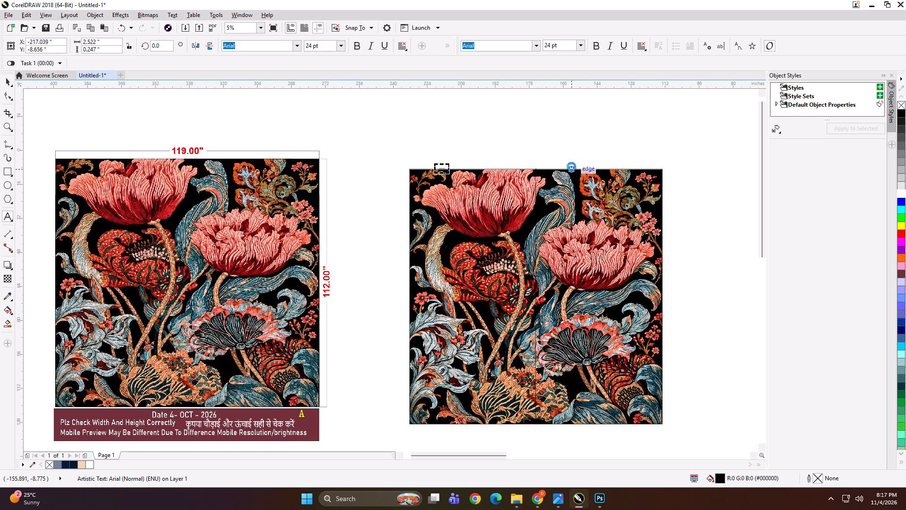
{"action": "left_click", "coordinate": [571, 167]}
{"action": "scroll", "coordinate": [578, 167], "scroll_direction": "up", "scroll_amount": 2}
{"action": "key", "text": "ctrl+v"}
{"action": "key", "text": "BackSpace"}
{"action": "key", "text": "2"}
{"action": "scroll", "coordinate": [578, 167], "scroll_direction": "down", "scroll_amount": 1}
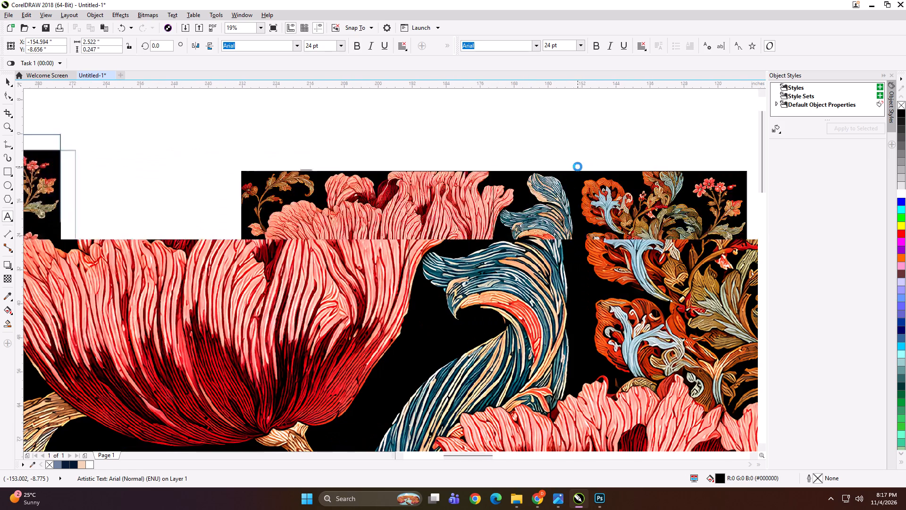
{"action": "scroll", "coordinate": [578, 167], "scroll_direction": "down", "scroll_amount": 1}
Group each panel label with its own floral panel, the second panel first.
{"action": "left_click", "coordinate": [8, 76]}
{"action": "left_click", "coordinate": [615, 201], "text": "shift"}
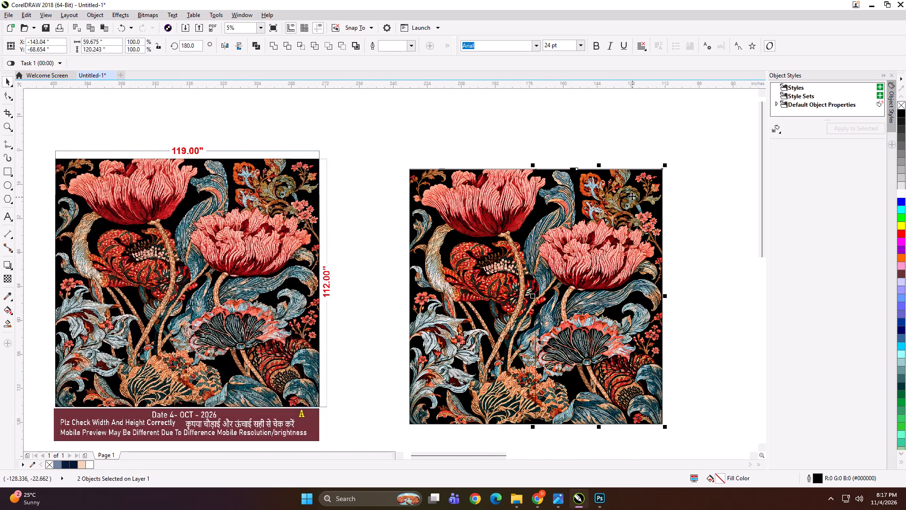
{"action": "key", "text": "ctrl+g"}
{"action": "left_click_drag", "start_coordinate": [547, 143], "coordinate": [438, 207]}
{"action": "left_click", "coordinate": [453, 202], "text": "shift"}
{"action": "key", "text": "ctrl+g"}
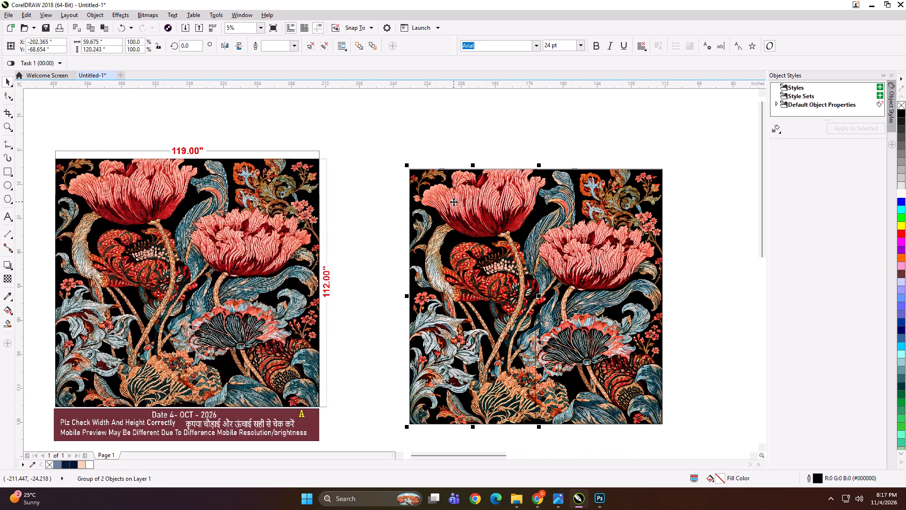
Start a TIFF export of the Panel 1 group, creating and opening a "119x112 GOLDFOIL" folder in RG INTERIOR's New folder.
{"action": "key", "text": "ctrl+e"}
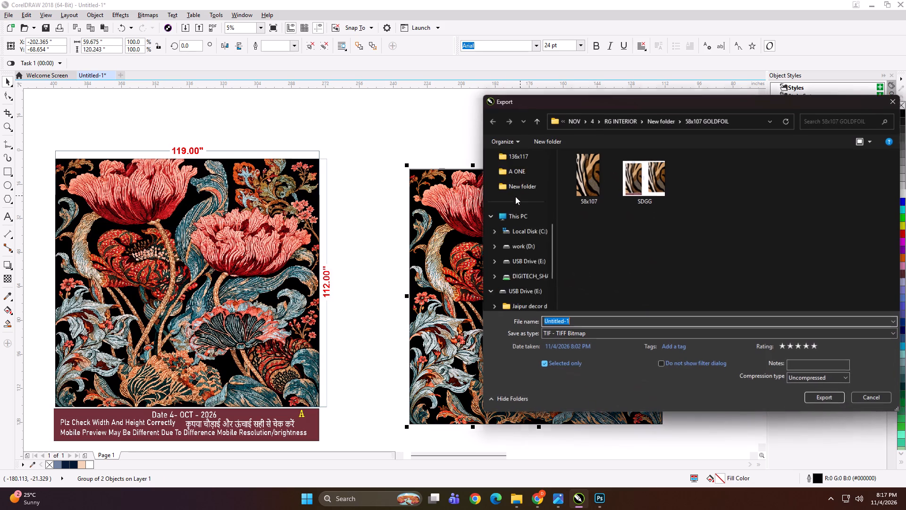
{"action": "left_click", "coordinate": [537, 118]}
{"action": "left_click", "coordinate": [543, 143]}
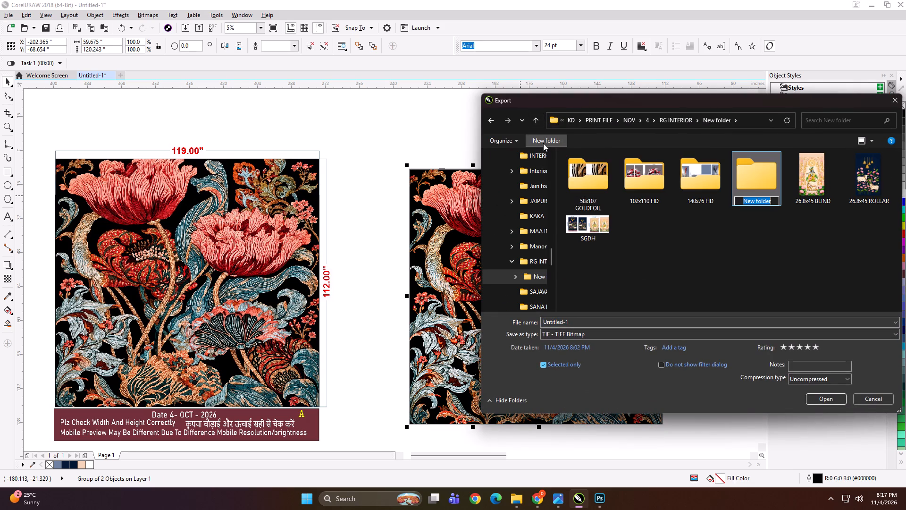
{"action": "type", "text": "119x112"}
{"action": "key", "text": "space"}
{"action": "type", "text": "GOLD"}
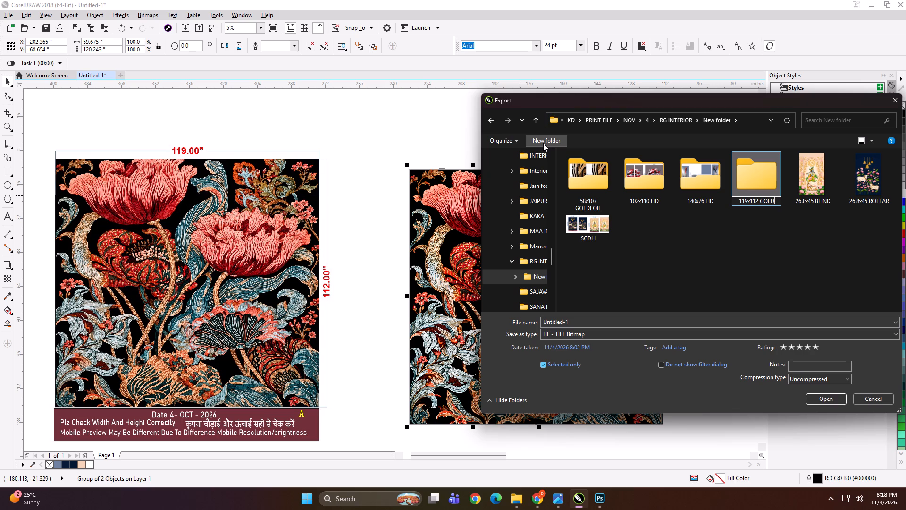
{"action": "type", "text": "FOIL"}
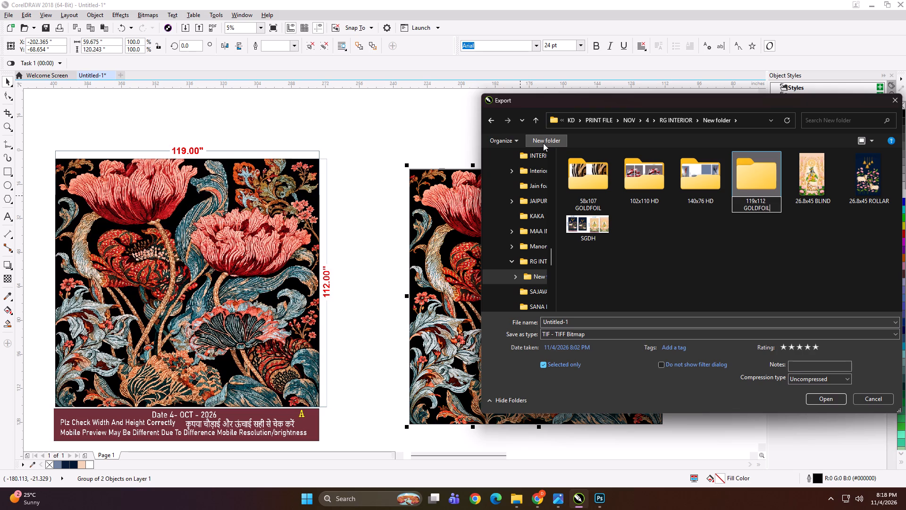
{"action": "key", "text": "Return"}
{"action": "double_click", "coordinate": [705, 173]}
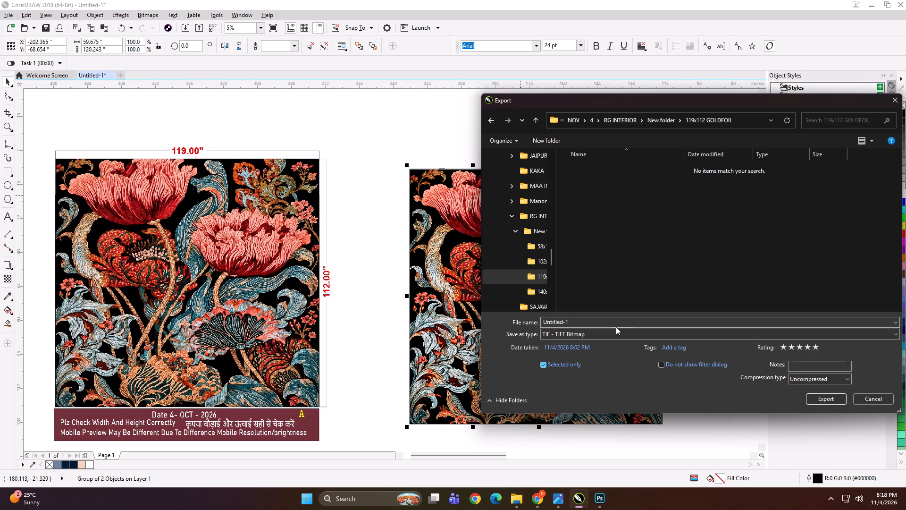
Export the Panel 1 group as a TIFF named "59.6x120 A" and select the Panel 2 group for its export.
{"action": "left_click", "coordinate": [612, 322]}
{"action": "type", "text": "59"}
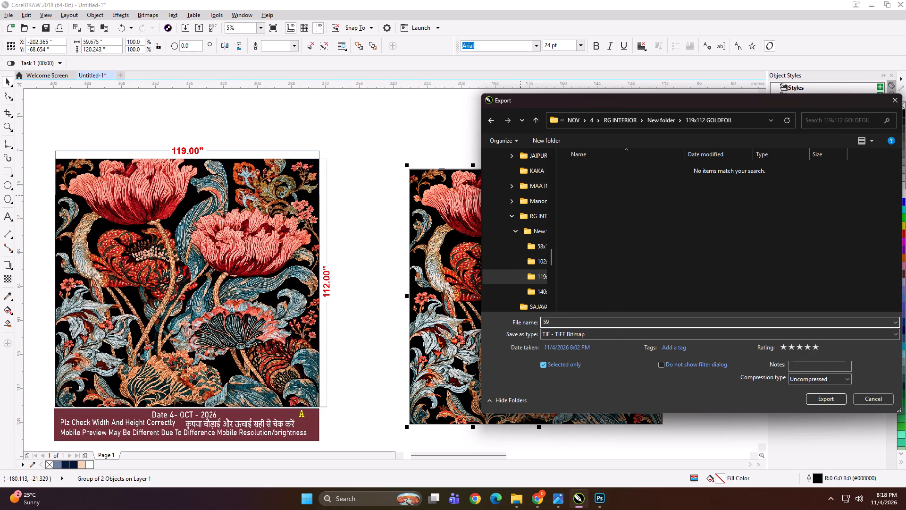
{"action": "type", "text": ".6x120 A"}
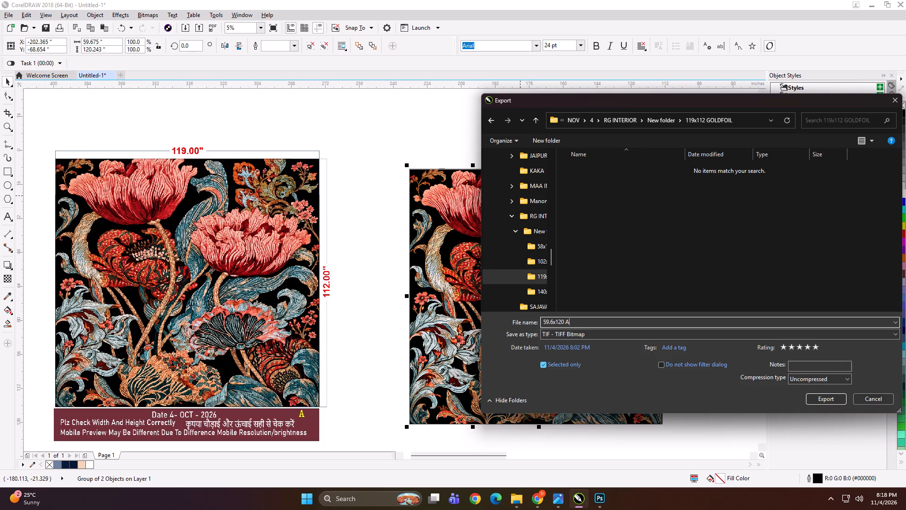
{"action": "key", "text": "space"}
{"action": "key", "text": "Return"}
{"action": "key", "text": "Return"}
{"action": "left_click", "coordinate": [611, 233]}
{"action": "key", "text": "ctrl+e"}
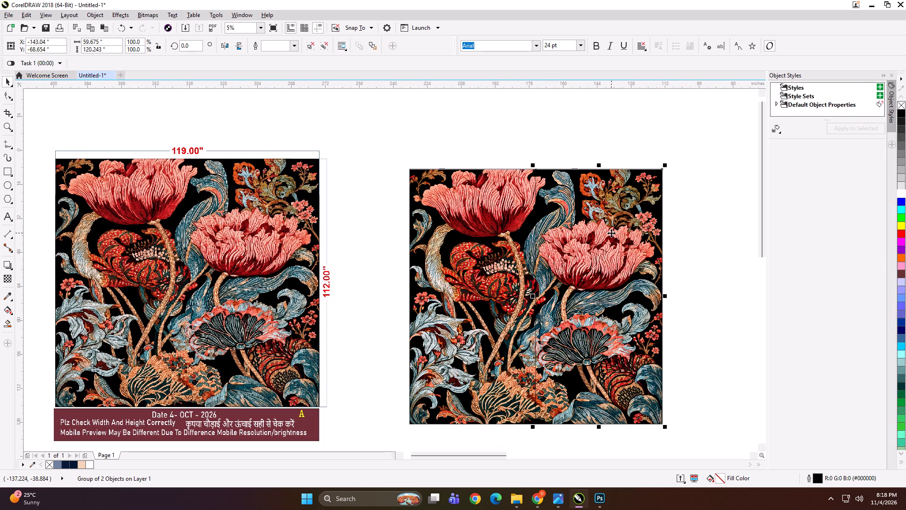
Select both floral panel groups together and set their height to 112.3 inches.
{"action": "left_click", "coordinate": [528, 140]}
{"action": "left_click_drag", "start_coordinate": [683, 143], "coordinate": [675, 165]}
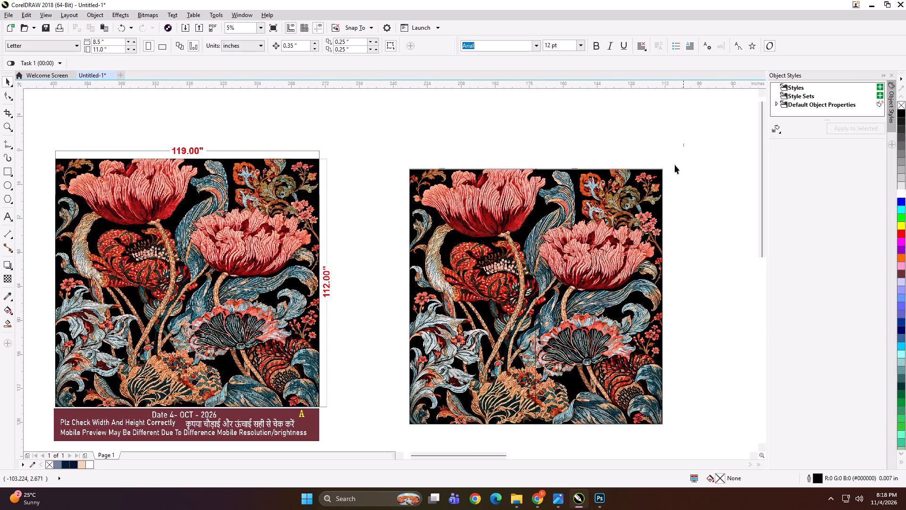
{"action": "left_click_drag", "start_coordinate": [675, 165], "coordinate": [405, 430]}
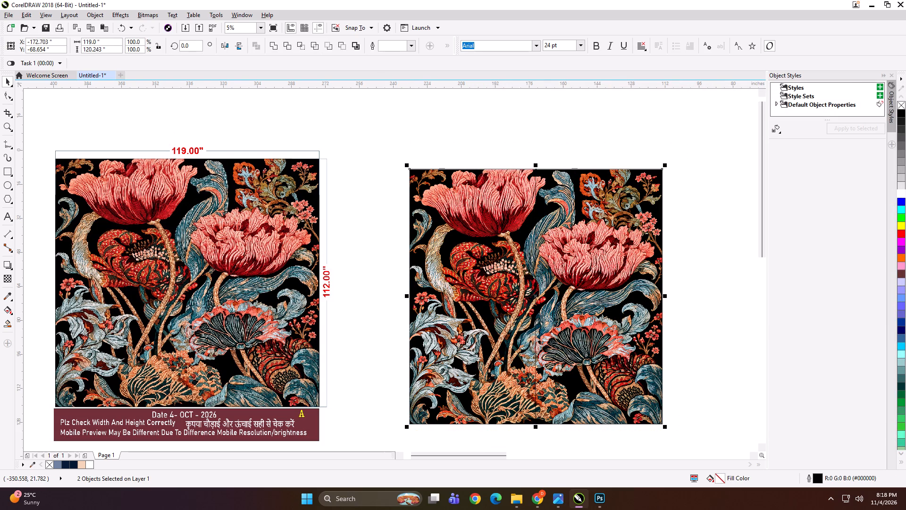
{"action": "left_click_drag", "start_coordinate": [111, 50], "coordinate": [69, 52]}
{"action": "type", "text": "112"}
{"action": "key", "text": "period"}
{"action": "key", "text": "3"}
{"action": "key", "text": "Return"}
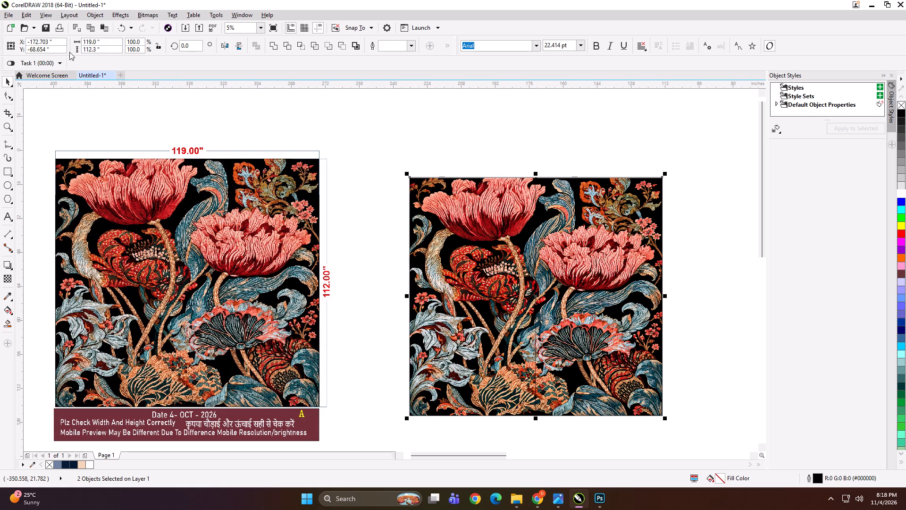
{"action": "left_click", "coordinate": [466, 130]}
Start a TIFF export of the resized first panel and delete the old "59.6x120 A" file from the 119x112 GOLDFOIL folder.
{"action": "left_click", "coordinate": [470, 234]}
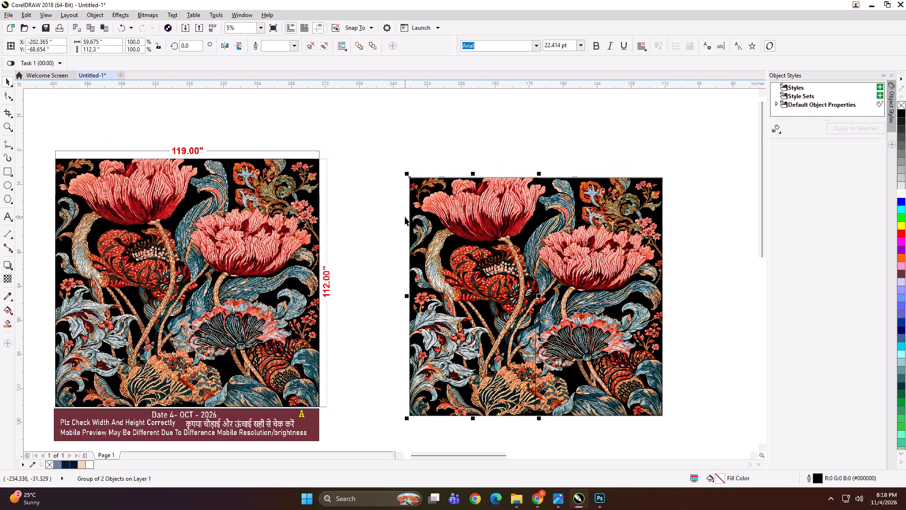
{"action": "key", "text": "ctrl+e"}
{"action": "left_click", "coordinate": [596, 191]}
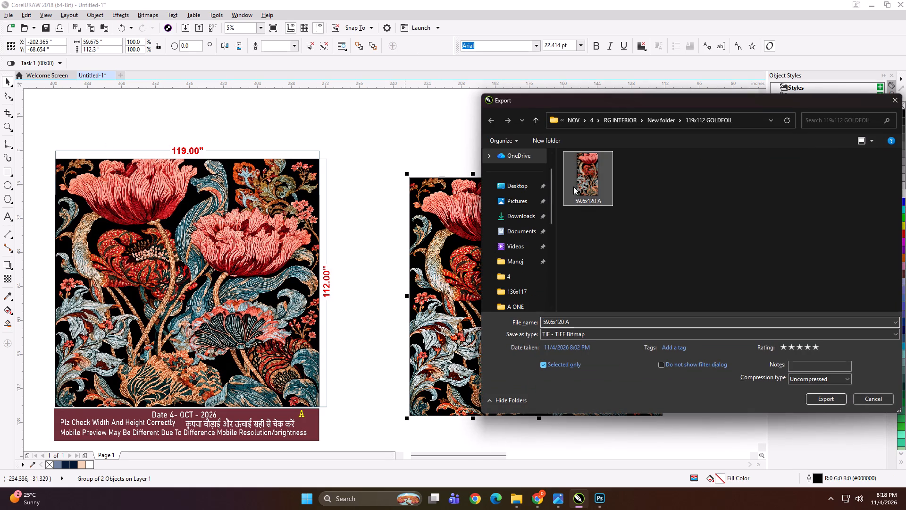
{"action": "key", "text": "Delete"}
Name the first panel's TIFF file "59.6x112 A" and export it.
{"action": "double_click", "coordinate": [571, 320]}
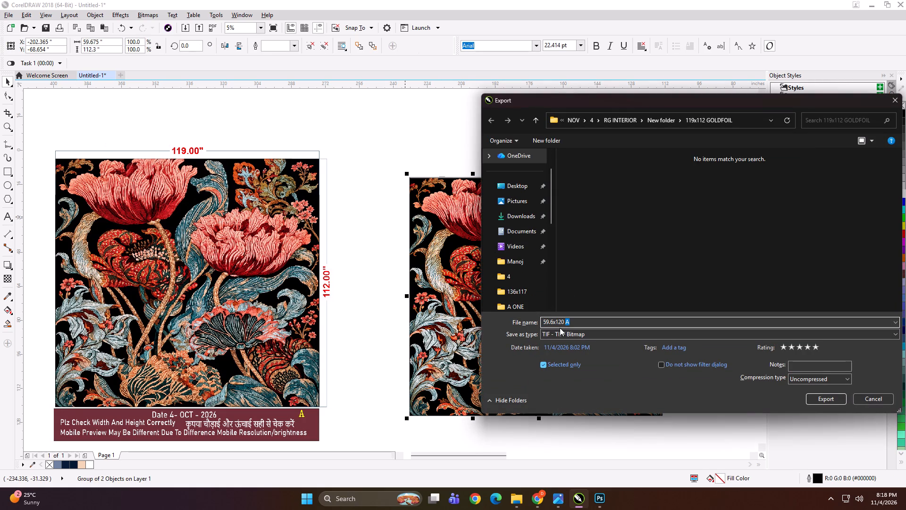
{"action": "key", "text": "Left"}
{"action": "key", "text": "Left"}
{"action": "key", "text": "Left"}
{"action": "key", "text": "BackSpace"}
{"action": "key", "text": "Right"}
{"action": "key", "text": "BackSpace"}
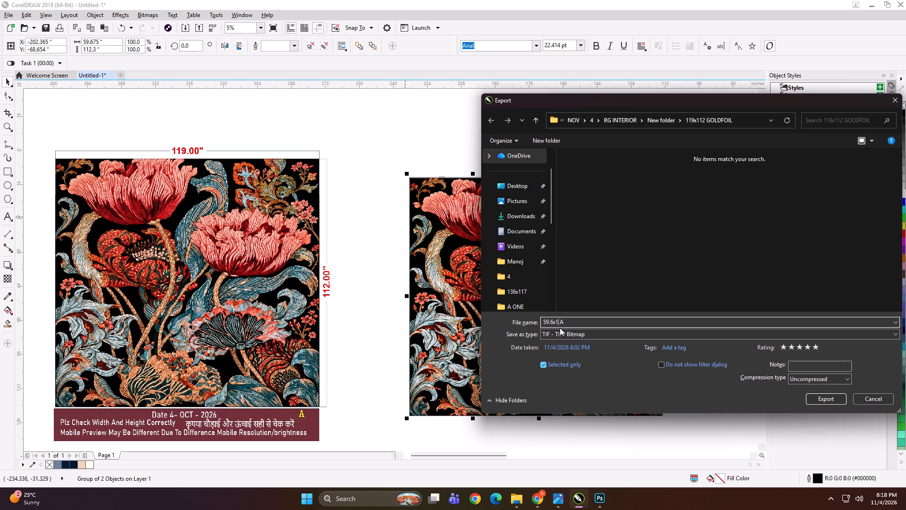
{"action": "type", "text": "12"}
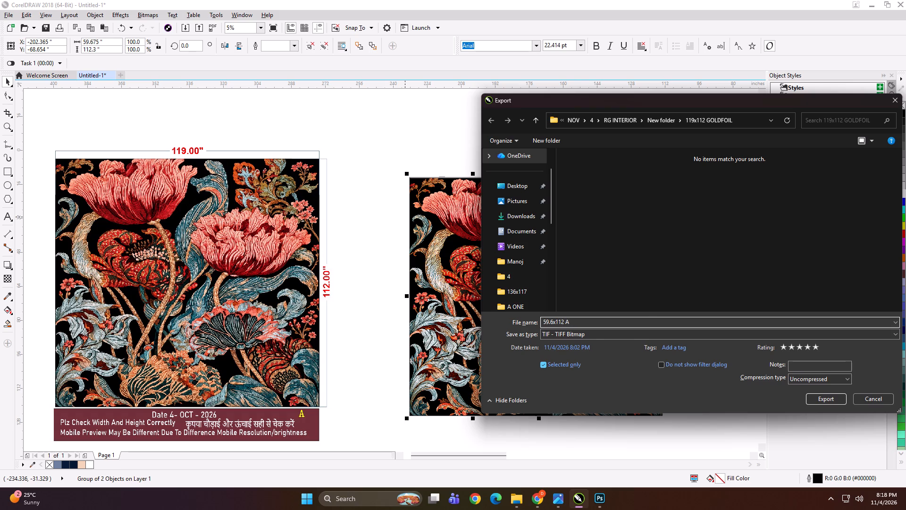
{"action": "key", "text": "Return"}
{"action": "key", "text": "Return"}
Export the second floral panel as a TIFF named "59.6x112 B" in the same folder.
{"action": "left_click", "coordinate": [560, 328]}
{"action": "key", "text": "ctrl+e"}
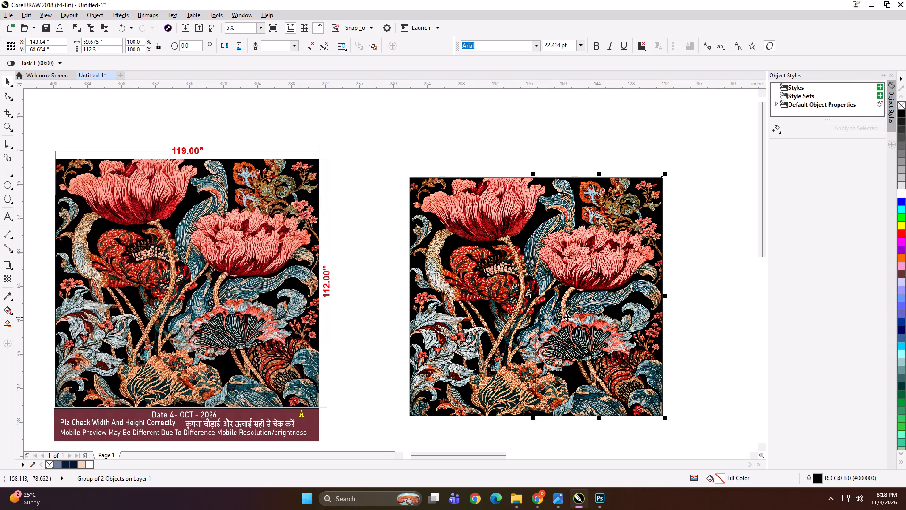
{"action": "key", "text": "ctrl+e"}
{"action": "left_click", "coordinate": [587, 200]}
{"action": "double_click", "coordinate": [569, 323]}
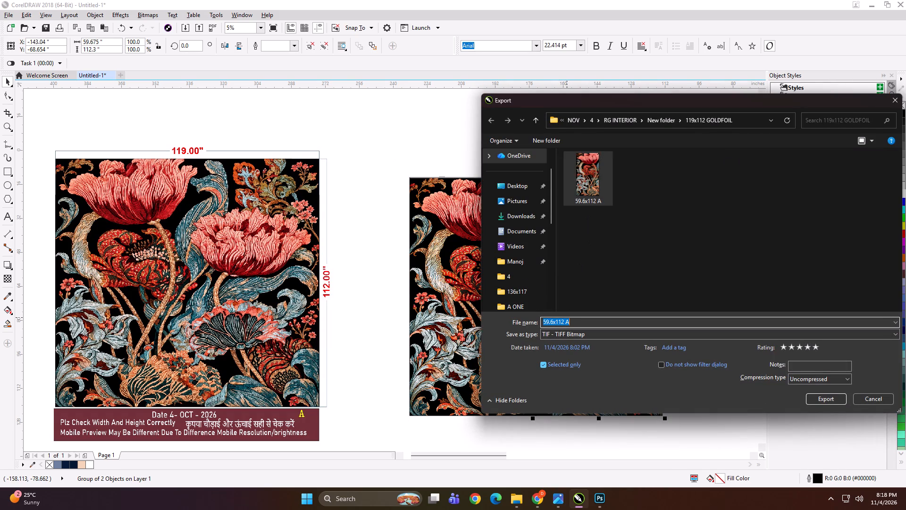
{"action": "key", "text": "b"}
{"action": "key", "text": "Return"}
{"action": "key", "text": "Return"}
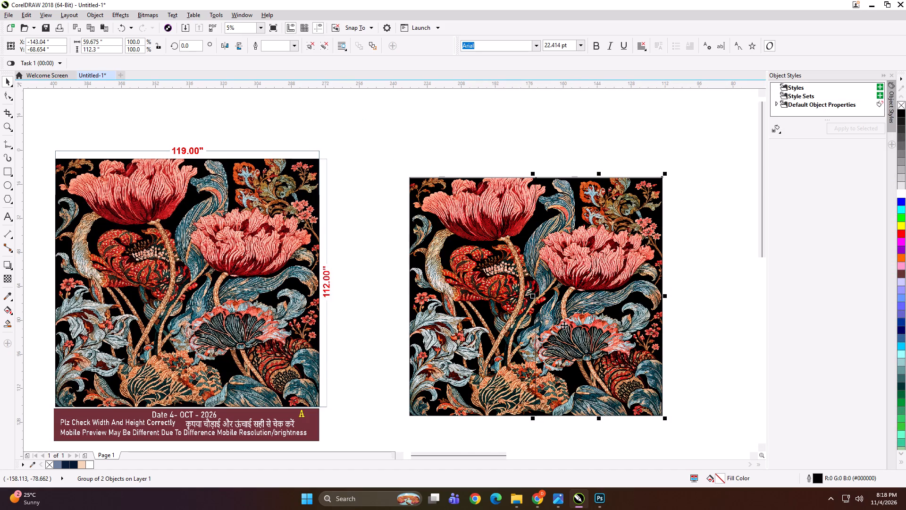
Nudge the second panel horizontally away from the first to leave a gap of about 2.8 inches.
{"action": "key", "text": "Right"}
{"action": "key", "text": "Right"}
{"action": "key", "text": "Right"}
{"action": "key", "text": "Right"}
{"action": "key", "text": "Right"}
{"action": "key", "text": "Right"}
{"action": "key", "text": "Right"}
{"action": "key", "text": "Right"}
Place both panels next to the dimensioned preview, enlarge them slightly, and group them with the preview.
{"action": "scroll", "coordinate": [502, 193], "scroll_direction": "down", "scroll_amount": 1}
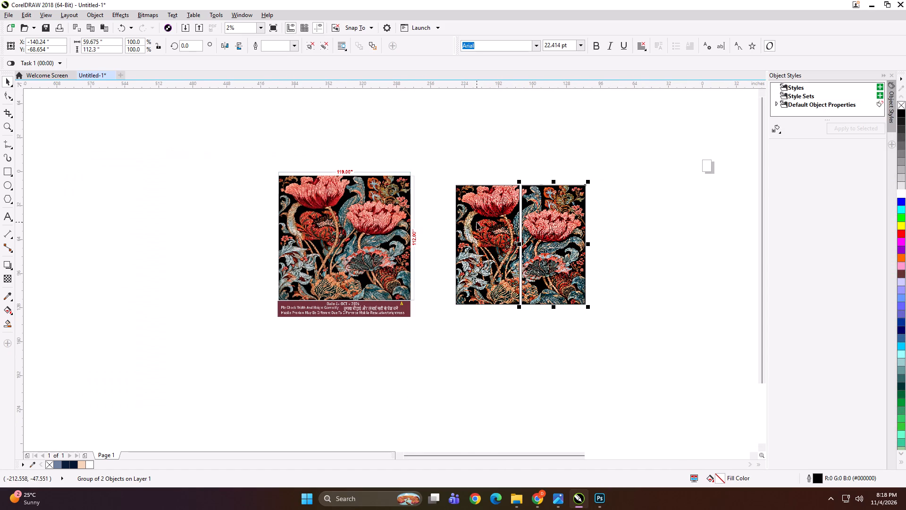
{"action": "left_click", "coordinate": [477, 222], "text": "shift"}
{"action": "left_click_drag", "start_coordinate": [485, 228], "coordinate": [450, 216]}
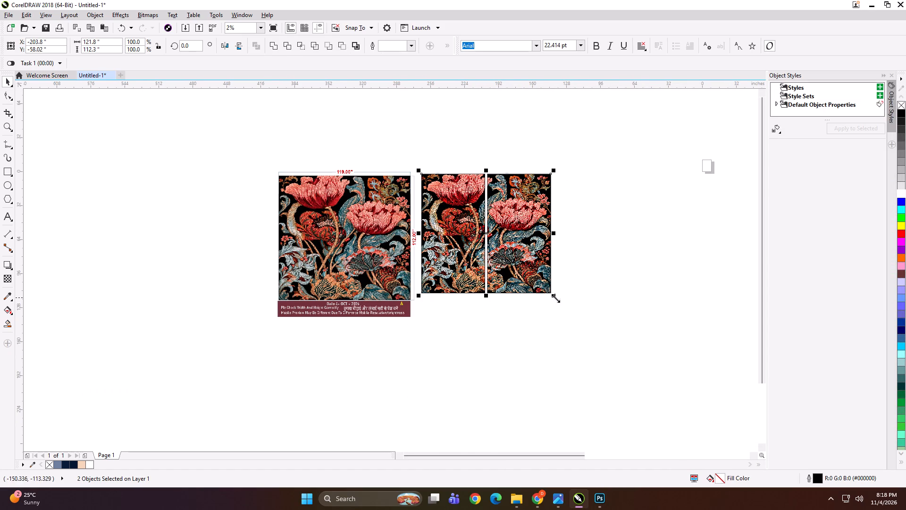
{"action": "left_click_drag", "start_coordinate": [553, 298], "coordinate": [569, 308]}
{"action": "left_click", "coordinate": [374, 260], "text": "shift"}
{"action": "key", "text": "ctrl+g"}
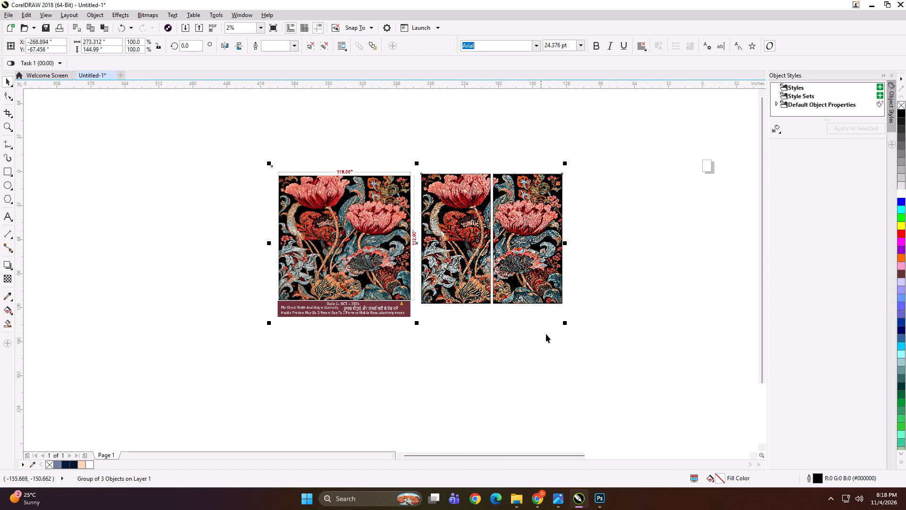
Scale the combined preview group down to about 6.2 by 3.3 inches.
{"action": "left_click_drag", "start_coordinate": [563, 325], "coordinate": [422, 252], "text": "shift"}
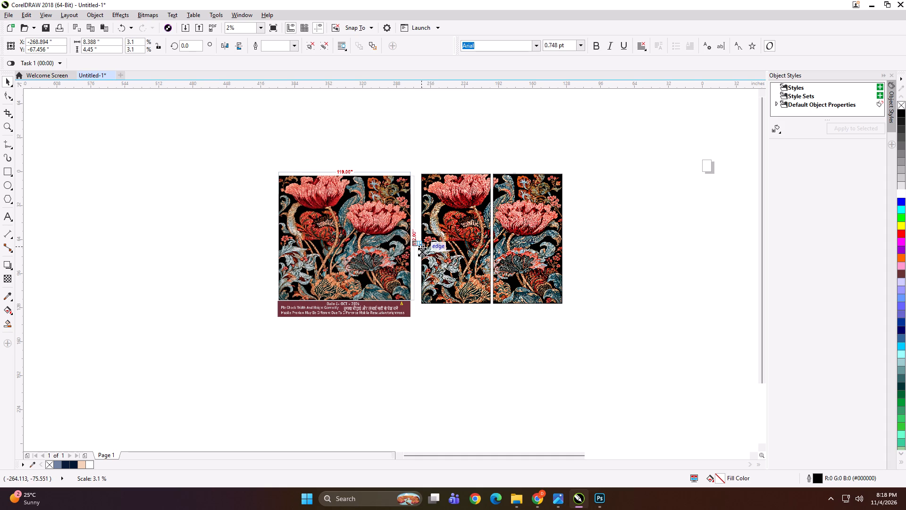
{"action": "left_click_drag", "start_coordinate": [422, 252], "coordinate": [426, 253], "text": "shift"}
{"action": "scroll", "coordinate": [414, 240], "scroll_direction": "up", "scroll_amount": 5}
{"action": "left_click_drag", "start_coordinate": [435, 259], "coordinate": [387, 239]}
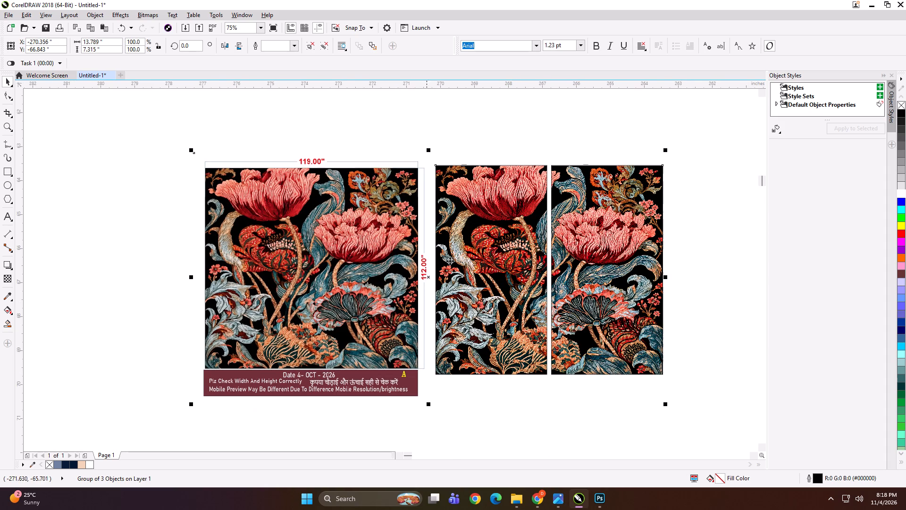
{"action": "left_click_drag", "start_coordinate": [664, 405], "coordinate": [577, 354], "text": "shift"}
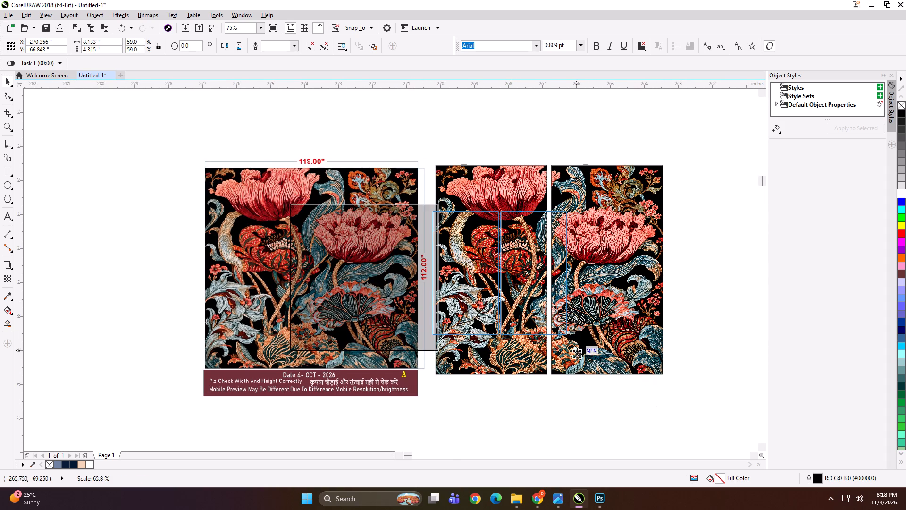
{"action": "left_click_drag", "start_coordinate": [577, 354], "coordinate": [539, 338], "text": "shift"}
Export the reduced preview group as a TIFF named "FGDH" in the 119x112 GOLDFOIL folder.
{"action": "key", "text": "ctrl+e"}
{"action": "type", "text": "FGDH"}
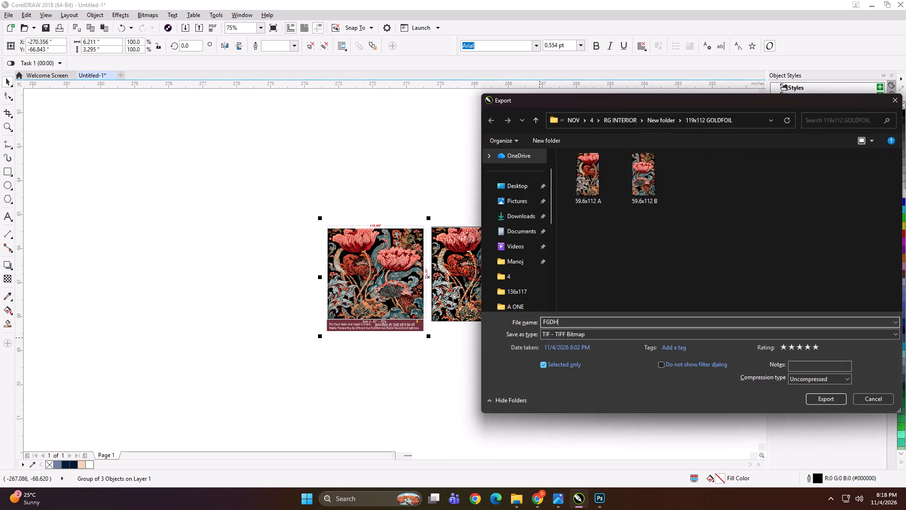
{"action": "key", "text": "Return"}
{"action": "key", "text": "Return"}
{"action": "key", "text": "Return"}
Delete the exported preview group from the drawing.
{"action": "key", "text": "Delete"}
{"action": "key", "text": "F4"}
{"action": "left_click", "coordinate": [539, 338]}
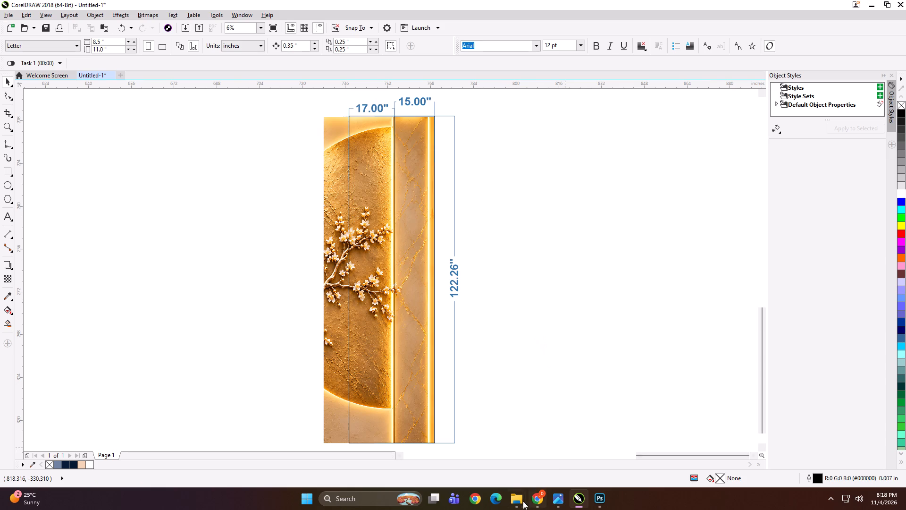
Switch to File Explorer and open folder 4 under work (D:), KD, PRINT FILE, NOV.
{"action": "left_click", "coordinate": [520, 501]}
{"action": "left_click", "coordinate": [488, 452]}
{"action": "left_click", "coordinate": [333, 345]}
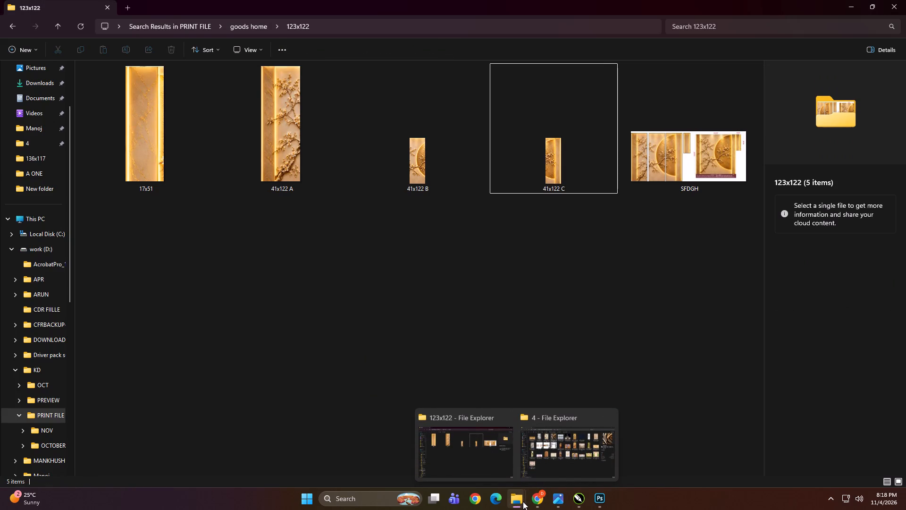
{"action": "left_click", "coordinate": [552, 456]}
{"action": "scroll", "coordinate": [66, 289], "scroll_direction": "up", "scroll_amount": 6}
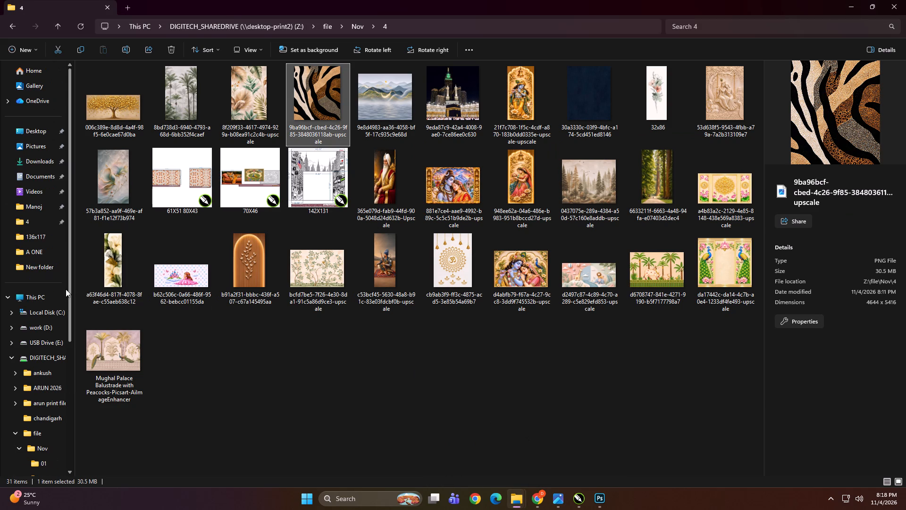
{"action": "scroll", "coordinate": [66, 289], "scroll_direction": "up", "scroll_amount": 1}
{"action": "left_click", "coordinate": [54, 293]}
{"action": "double_click", "coordinate": [279, 149]}
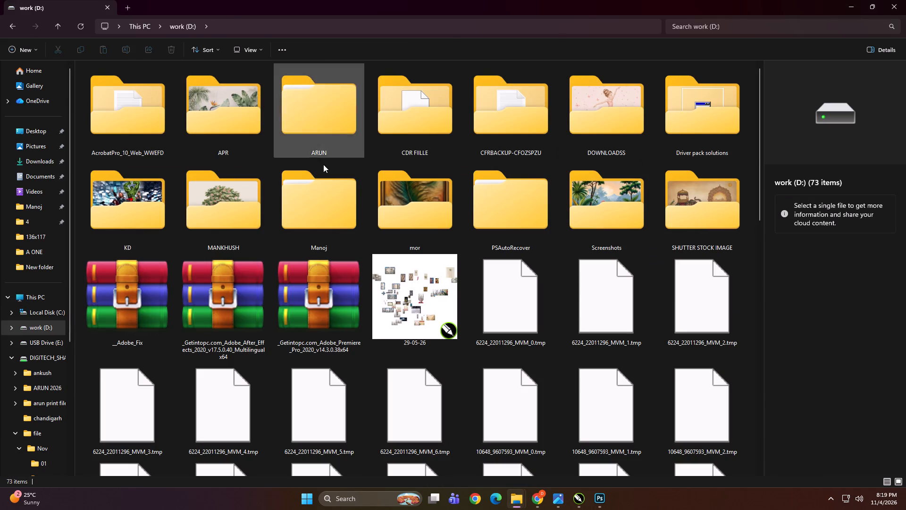
{"action": "double_click", "coordinate": [137, 217]}
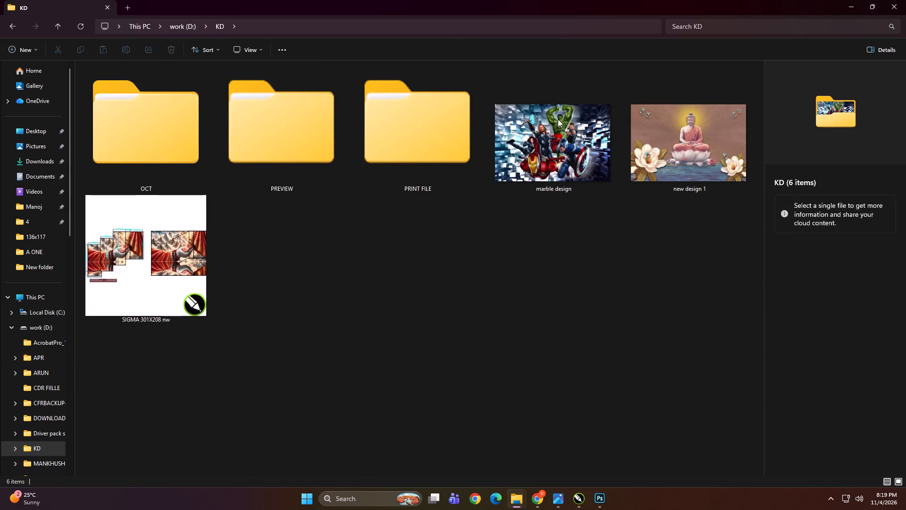
{"action": "double_click", "coordinate": [453, 119]}
{"action": "double_click", "coordinate": [173, 128]}
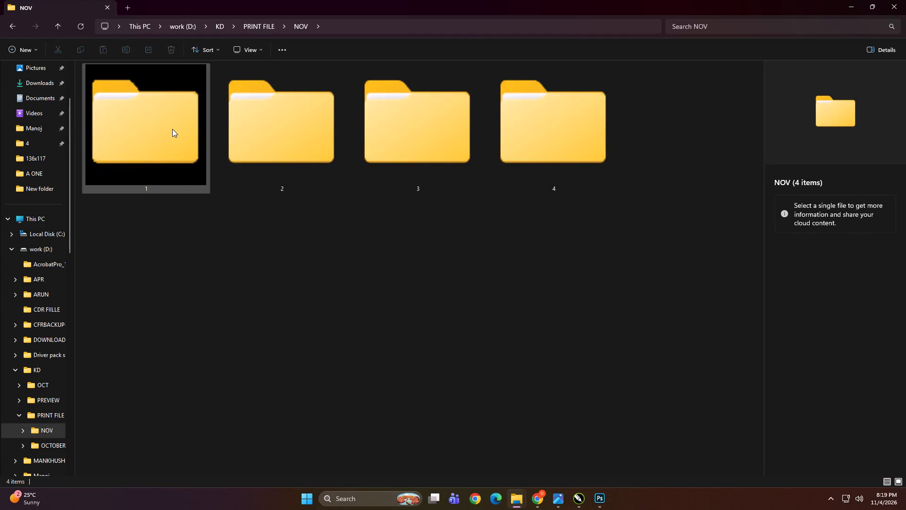
{"action": "double_click", "coordinate": [556, 149]}
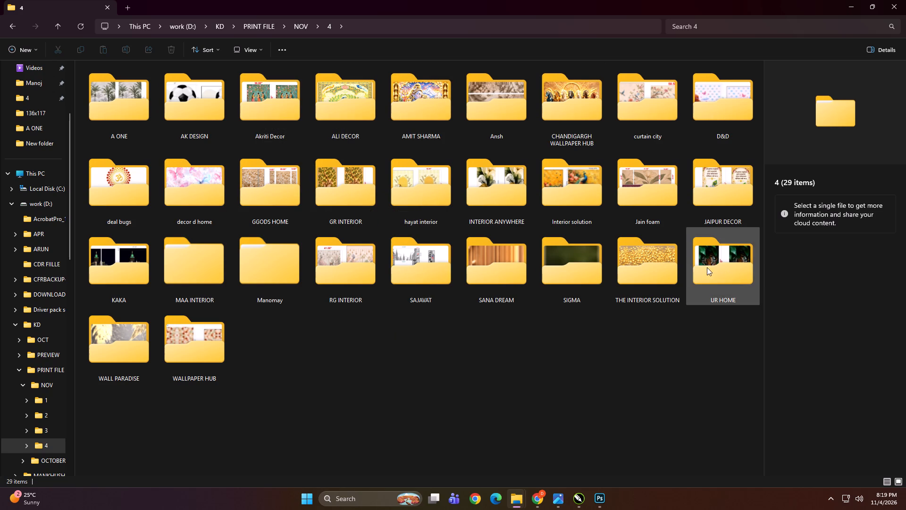
Open the "119x112 GOLDFOIL" folder inside RG INTERIOR's New folder.
{"action": "left_click", "coordinate": [322, 355]}
{"action": "double_click", "coordinate": [327, 277]}
{"action": "scroll", "coordinate": [327, 277], "scroll_direction": "up", "scroll_amount": 20, "text": "ctrl"}
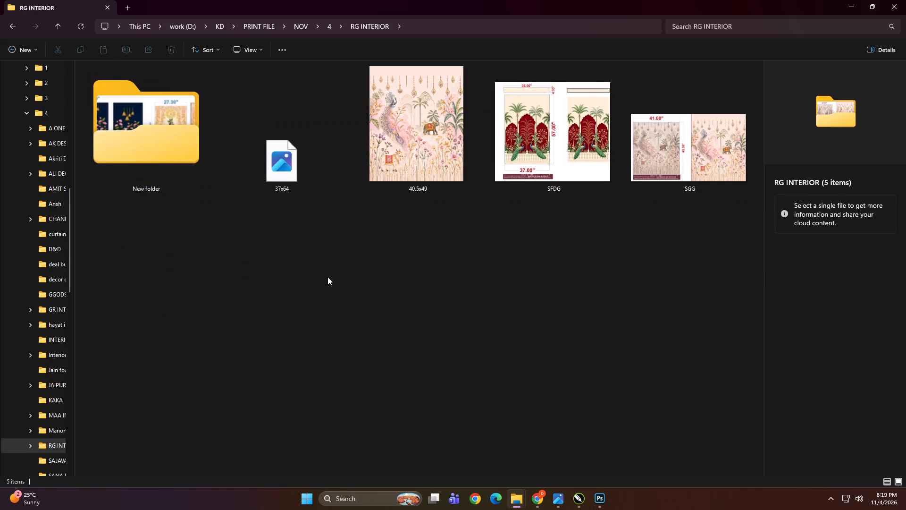
{"action": "left_click", "coordinate": [327, 277]}
{"action": "double_click", "coordinate": [153, 167]}
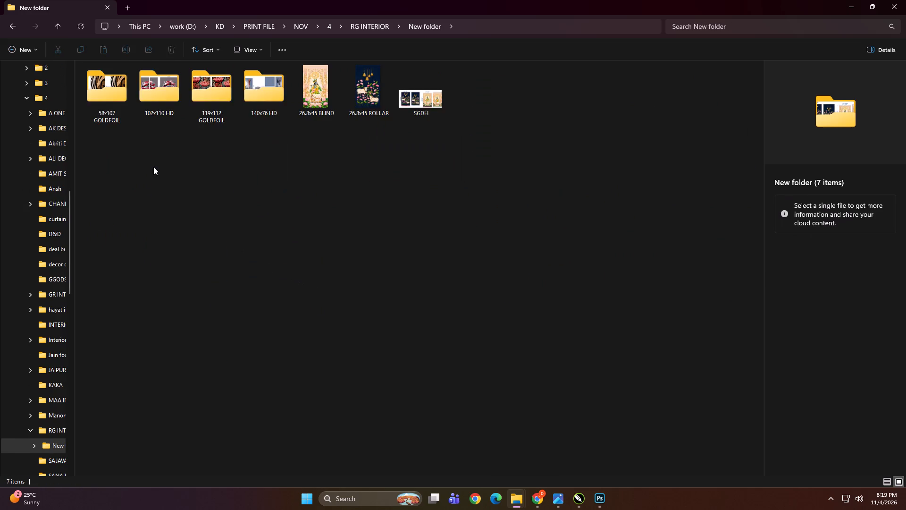
{"action": "scroll", "coordinate": [220, 284], "scroll_direction": "up", "scroll_amount": 16, "text": "ctrl"}
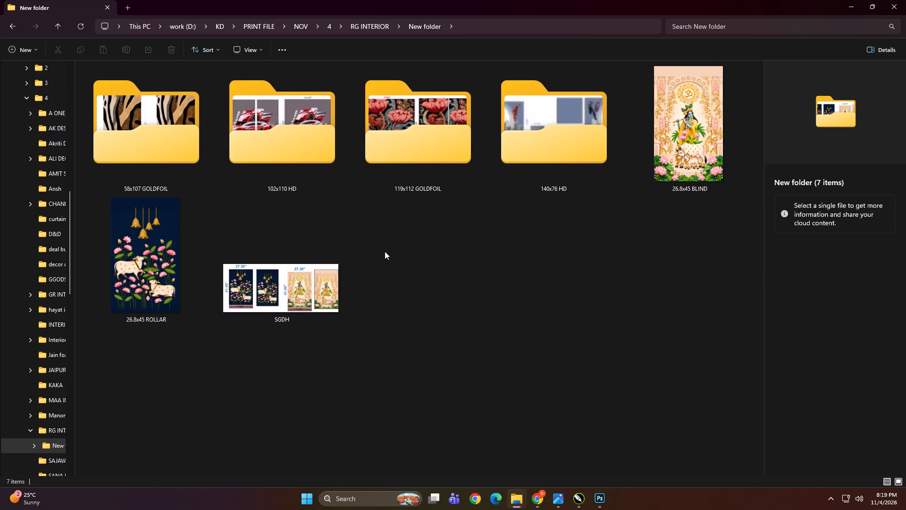
{"action": "double_click", "coordinate": [404, 140]}
{"action": "scroll", "coordinate": [330, 254], "scroll_direction": "up", "scroll_amount": 11, "text": "ctrl"}
Open the exported "59.6x112 A" panel file in Photoshop.
{"action": "left_click", "coordinate": [143, 108]}
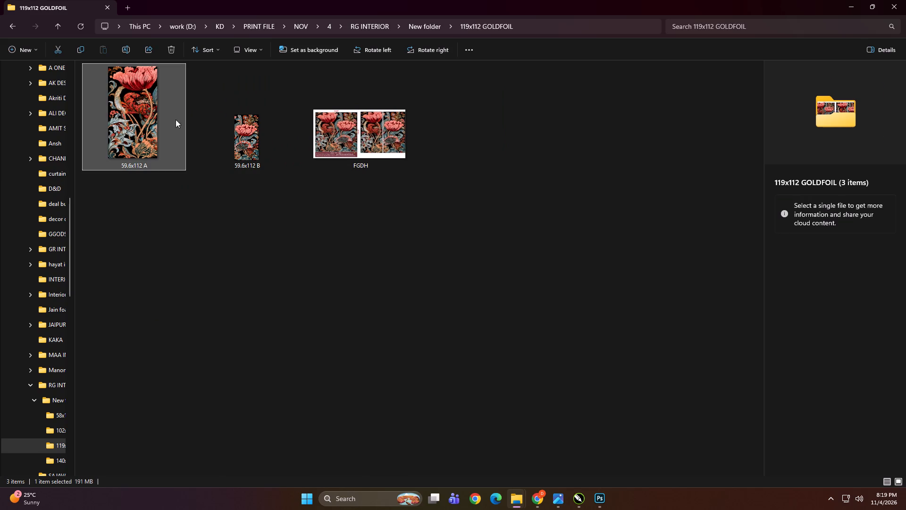
{"action": "left_click", "coordinate": [241, 138], "text": "shift"}
{"action": "left_click_drag", "start_coordinate": [137, 115], "coordinate": [603, 499]}
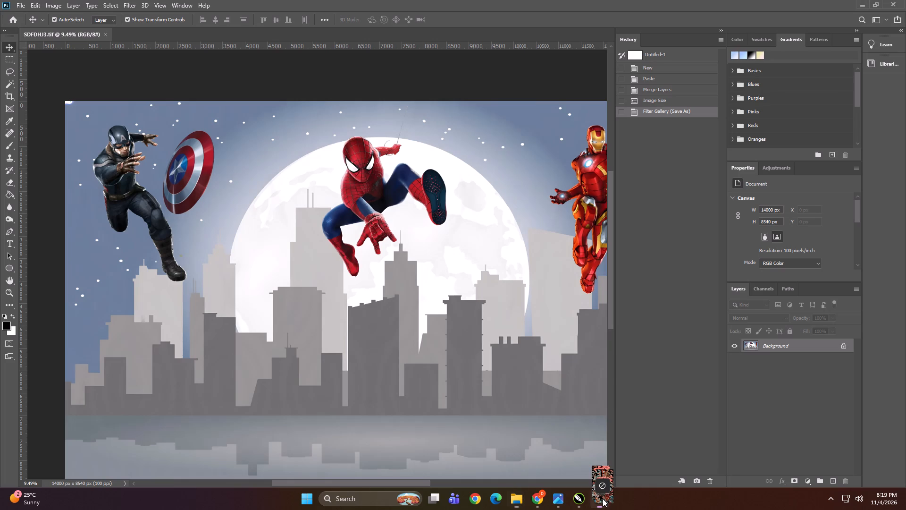
{"action": "left_click_drag", "start_coordinate": [603, 499], "coordinate": [436, 33]}
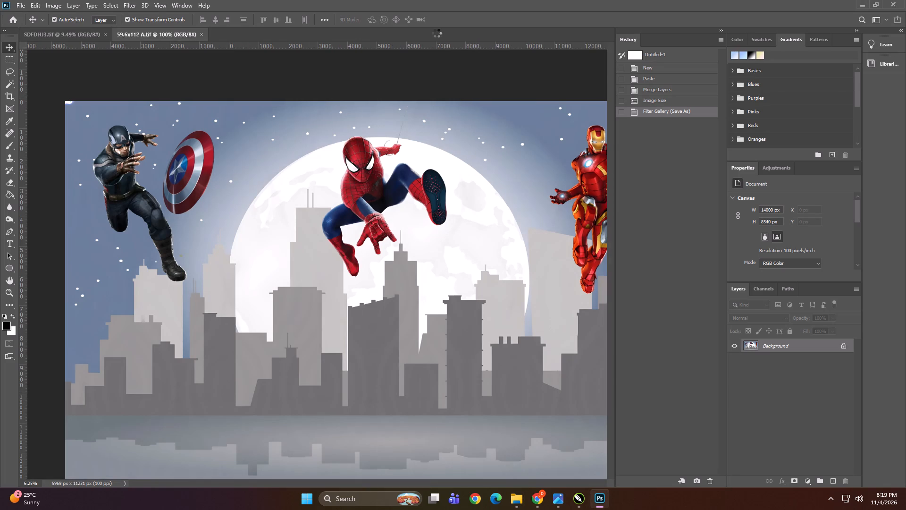
Duplicate the 59.6x112 B panel's background layer and apply the Photocopy sketch filter with detail 4 and darkness 24 to the copy.
{"action": "key", "text": "ctrl+j"}
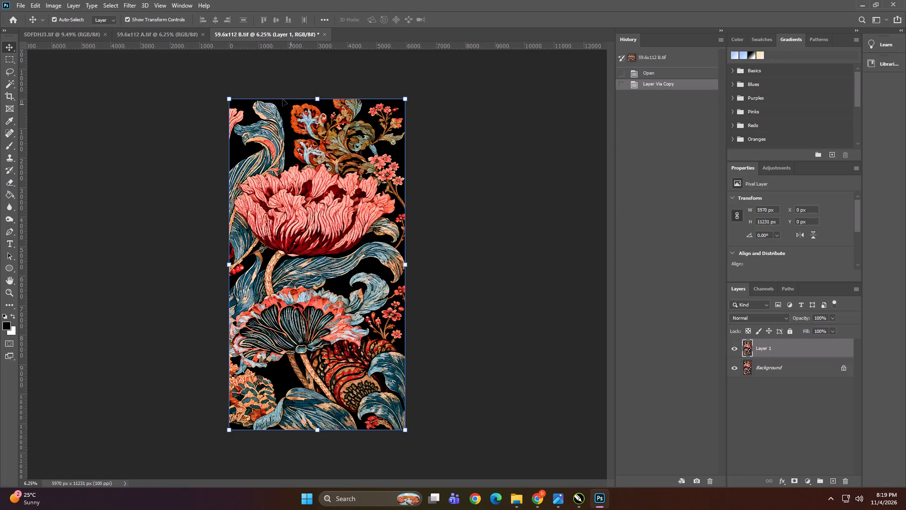
{"action": "left_click", "coordinate": [133, 3]}
{"action": "left_click", "coordinate": [150, 44]}
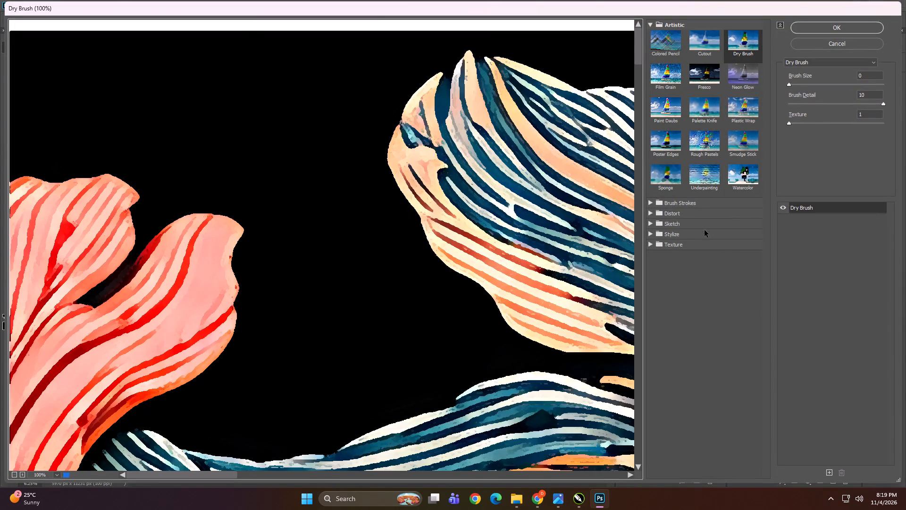
{"action": "left_click", "coordinate": [704, 226]}
{"action": "left_click", "coordinate": [751, 313]}
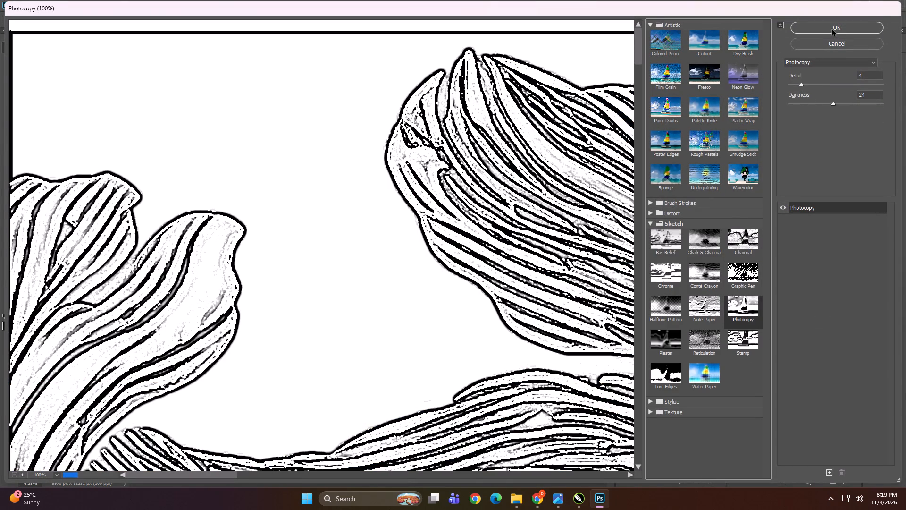
{"action": "left_click", "coordinate": [832, 29]}
Select a black outline on the Photocopy layer with the Magic Wand and extend the selection to all similar pixels.
{"action": "scroll", "coordinate": [305, 209], "scroll_direction": "up", "scroll_amount": 3, "text": "alt"}
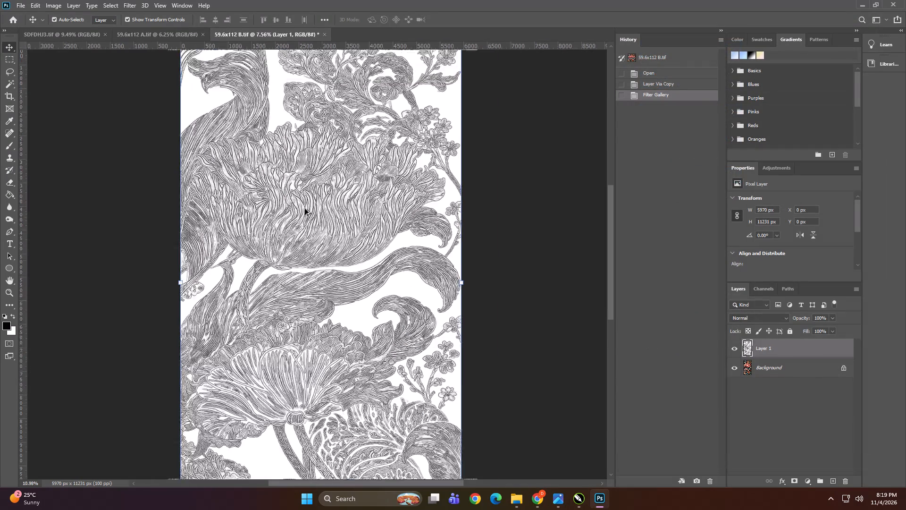
{"action": "scroll", "coordinate": [305, 209], "scroll_direction": "up", "scroll_amount": 14, "text": "alt"}
{"action": "scroll", "coordinate": [304, 214], "scroll_direction": "down", "scroll_amount": 1, "text": "alt"}
{"action": "scroll", "coordinate": [304, 214], "scroll_direction": "up", "scroll_amount": 12, "text": "alt"}
{"action": "key", "text": "w"}
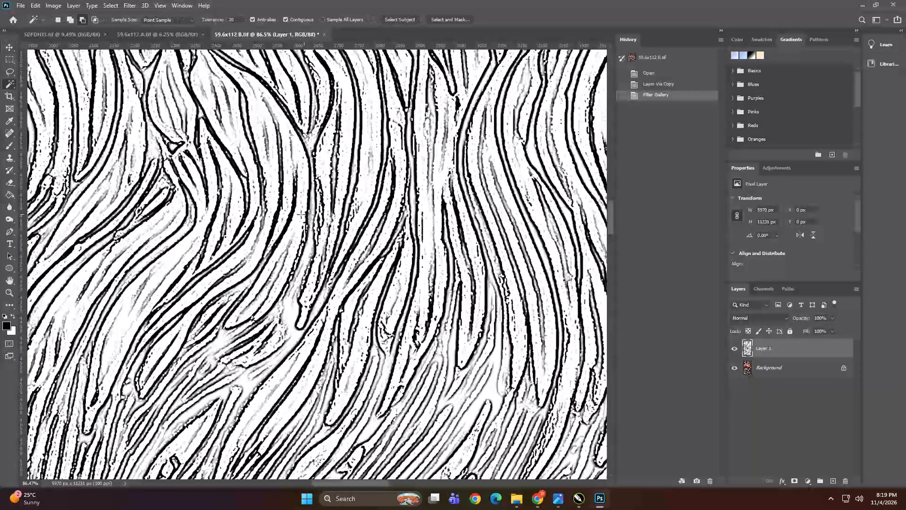
{"action": "scroll", "coordinate": [297, 214], "scroll_direction": "up", "scroll_amount": 7, "text": "alt"}
{"action": "left_click", "coordinate": [288, 210], "text": "shift"}
{"action": "right_click", "coordinate": [288, 210]}
{"action": "left_click", "coordinate": [318, 312]}
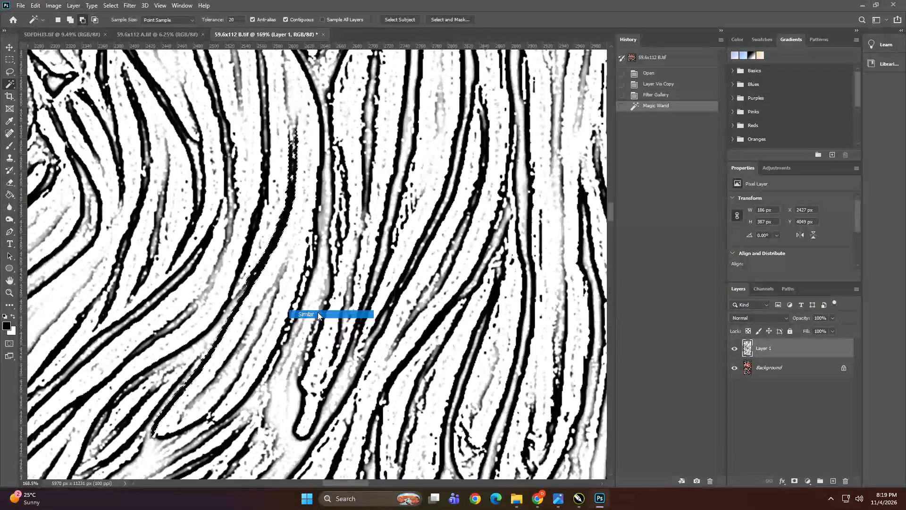
Make the Background layer active and create a red spot channel from the outline selection.
{"action": "scroll", "coordinate": [389, 219], "scroll_direction": "down", "scroll_amount": 20, "text": "alt"}
{"action": "scroll", "coordinate": [389, 219], "scroll_direction": "down", "scroll_amount": 11, "text": "alt"}
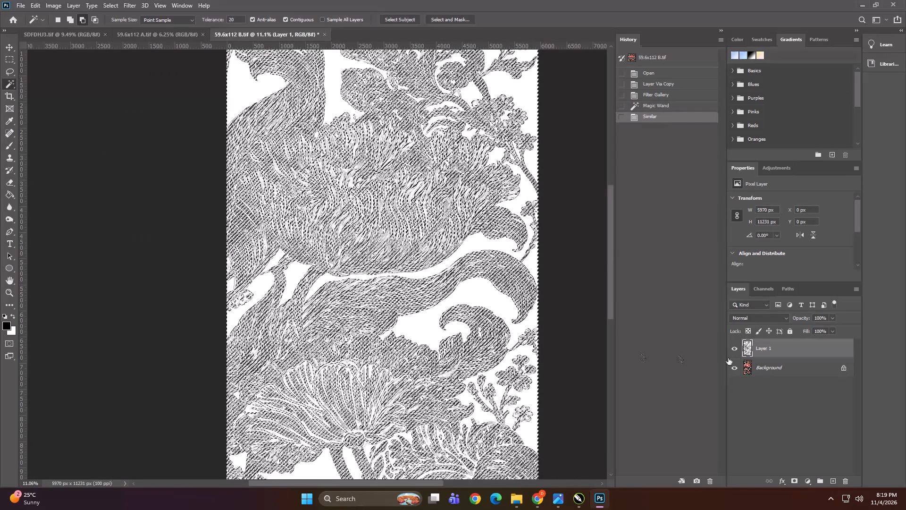
{"action": "left_click", "coordinate": [789, 376]}
{"action": "left_click", "coordinate": [763, 294]}
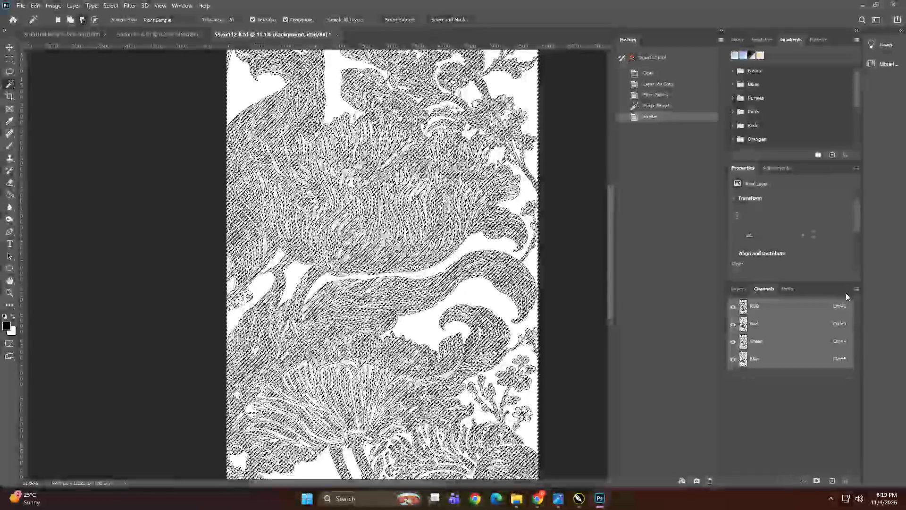
{"action": "triple_click", "coordinate": [852, 290]}
{"action": "left_click", "coordinate": [853, 289]}
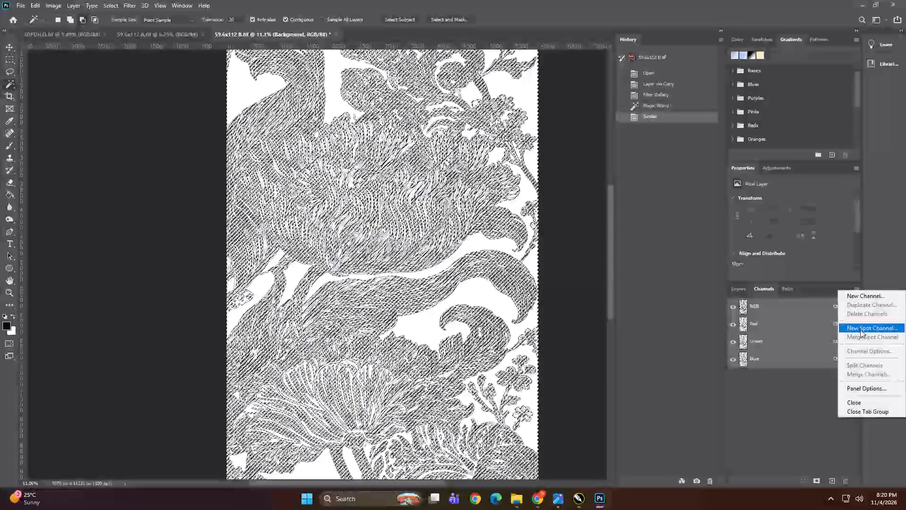
{"action": "left_click", "coordinate": [860, 330]}
{"action": "key", "text": "Return"}
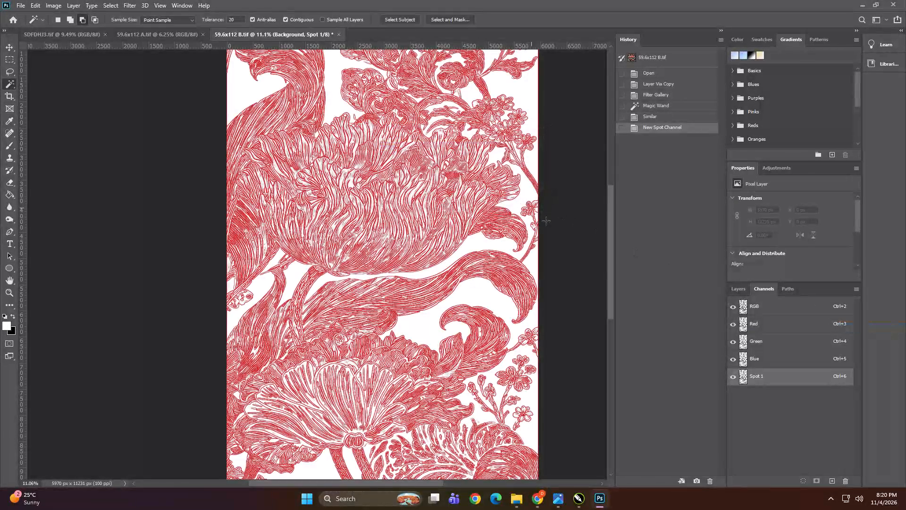
Duplicate the new spot channel under the name "Spot 2" and make the duplicate visible.
{"action": "right_click", "coordinate": [772, 379]}
{"action": "left_click", "coordinate": [779, 382]}
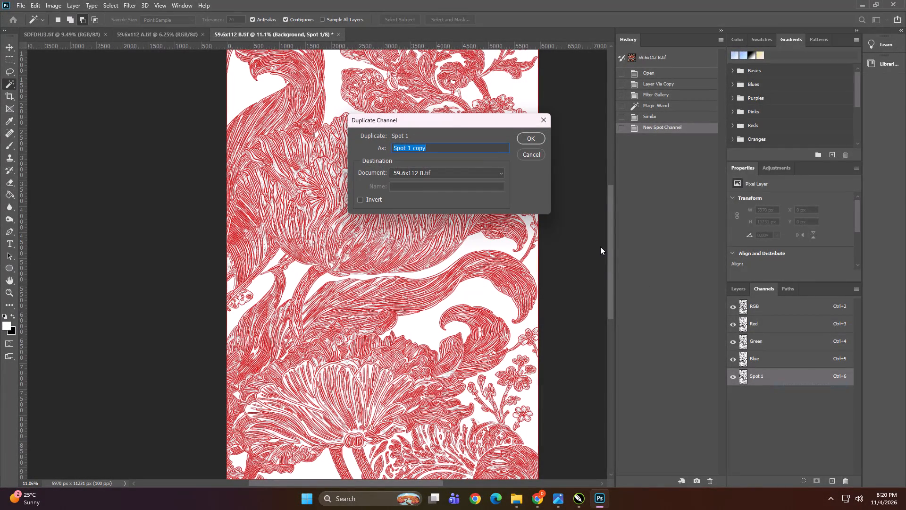
{"action": "key", "text": "Right"}
{"action": "key", "text": "BackSpace"}
{"action": "key", "text": "BackSpace"}
{"action": "key", "text": "BackSpace"}
{"action": "key", "text": "BackSpace"}
{"action": "key", "text": "BackSpace"}
{"action": "key", "text": "BackSpace"}
{"action": "key", "text": "2"}
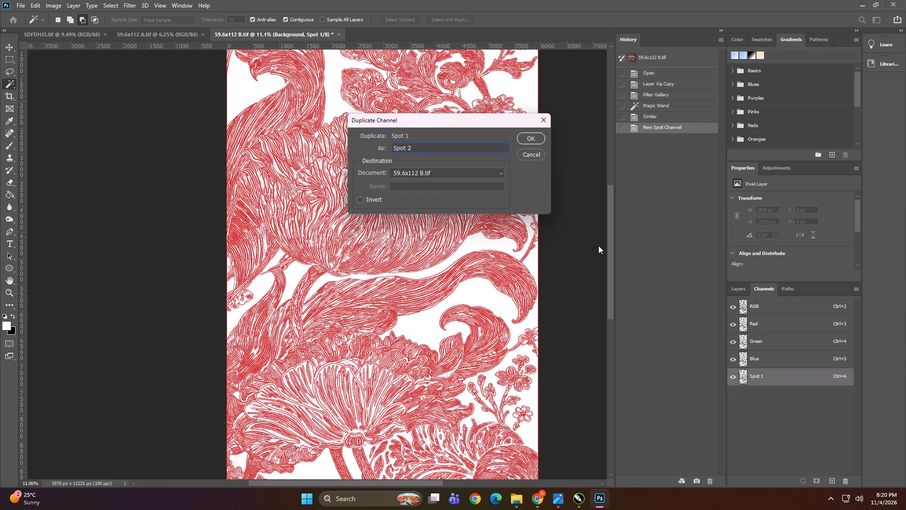
{"action": "left_click", "coordinate": [534, 139]}
{"action": "left_click", "coordinate": [736, 399]}
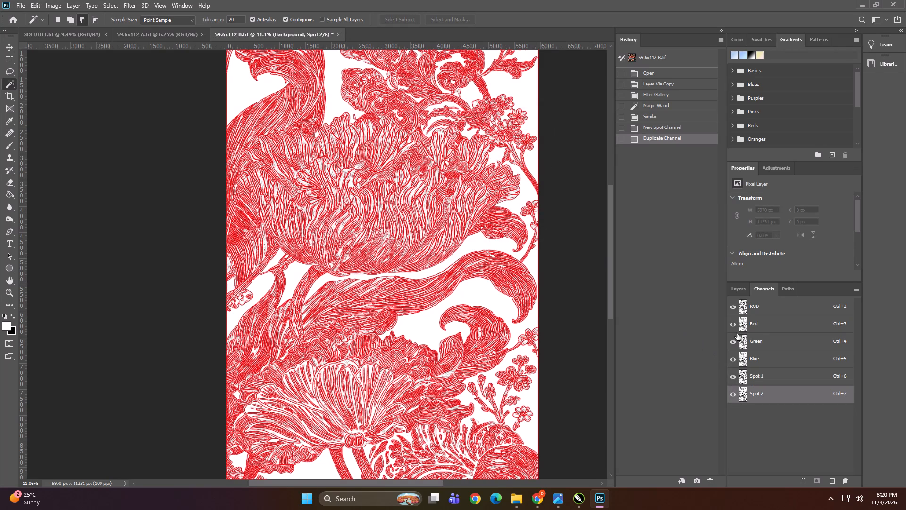
Delete the Photocopy layer, keeping the original floral background beneath the spot channels.
{"action": "left_click", "coordinate": [739, 291]}
{"action": "left_click", "coordinate": [781, 342]}
{"action": "key", "text": "Delete"}
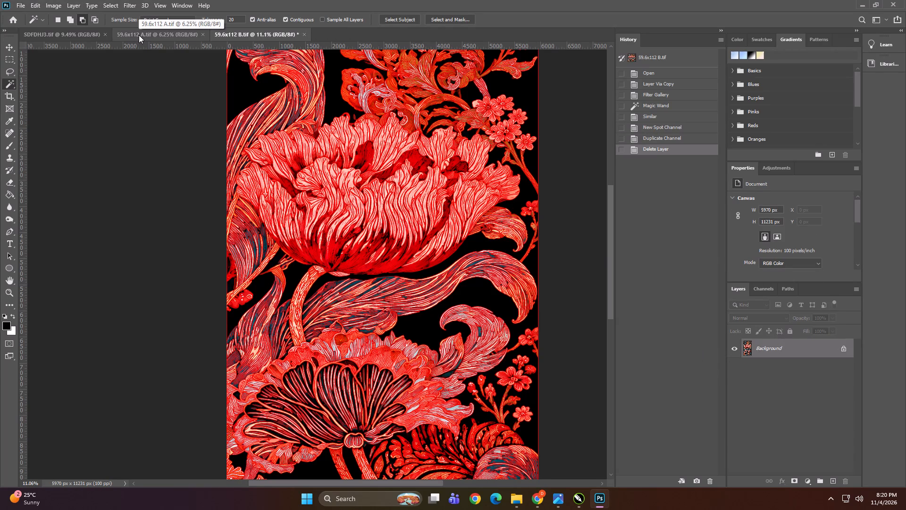
Save the panel over the existing 59.6x112 B TIFF in the 119x112 GOLDFOIL folder, keeping spot colors and using LZW compression.
{"action": "key", "text": "ctrl+shift+s"}
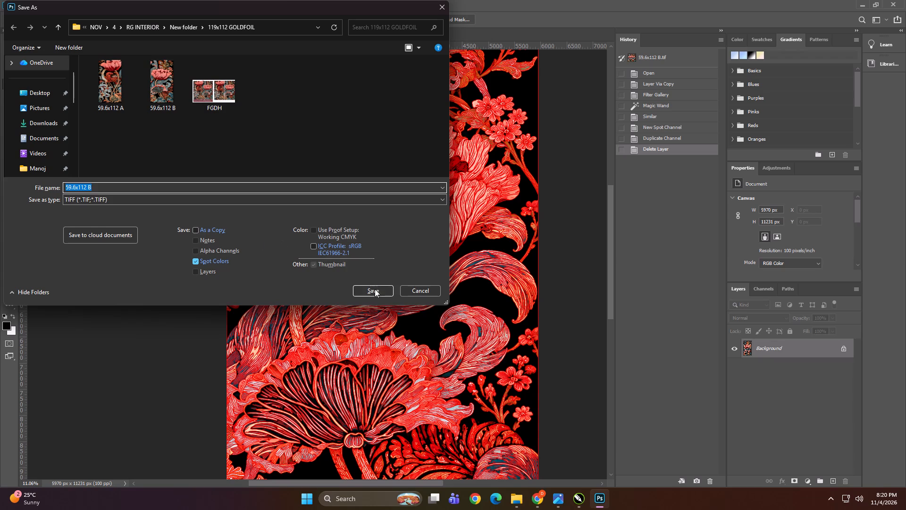
{"action": "left_click", "coordinate": [375, 289]}
{"action": "left_click", "coordinate": [476, 246]}
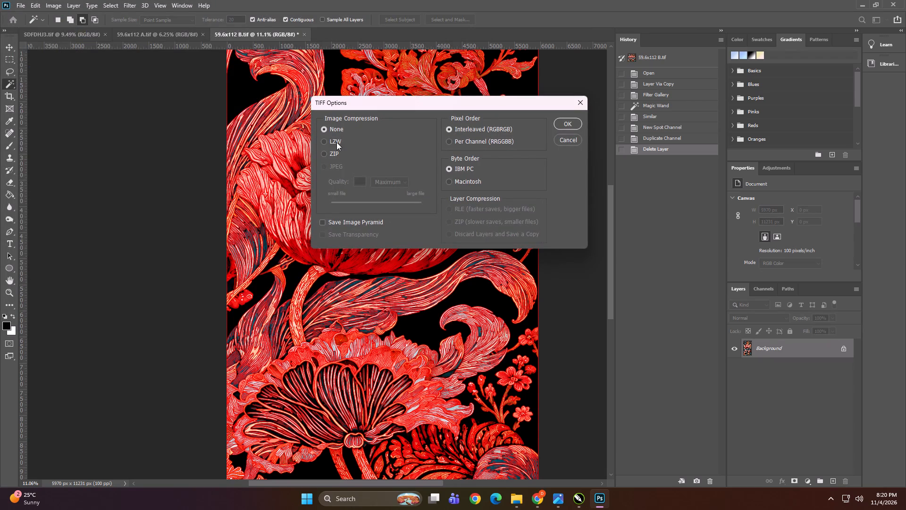
{"action": "left_click", "coordinate": [336, 142]}
{"action": "left_click", "coordinate": [560, 122]}
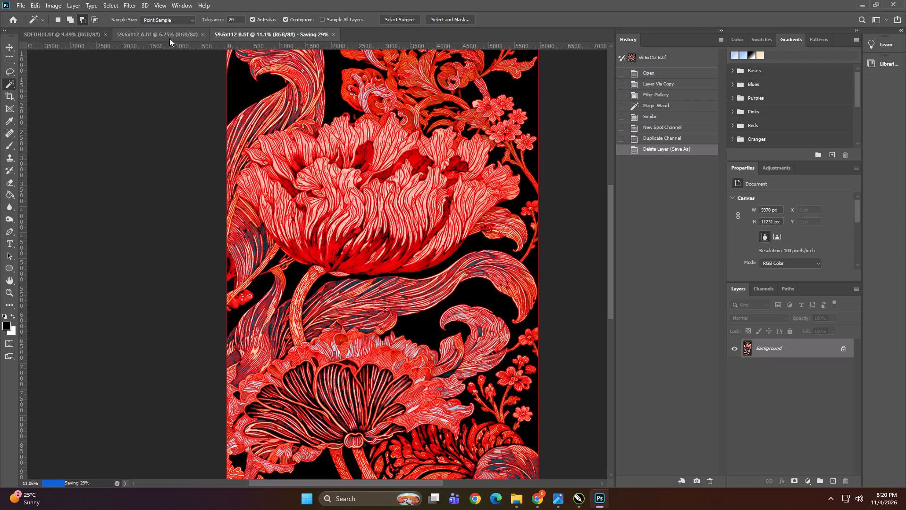
Switch to the 59.6x112 A panel, duplicate its background layer and apply the Photocopy filter with detail 4 and darkness 24.
{"action": "double_click", "coordinate": [169, 38]}
{"action": "key", "text": "ctrl+j"}
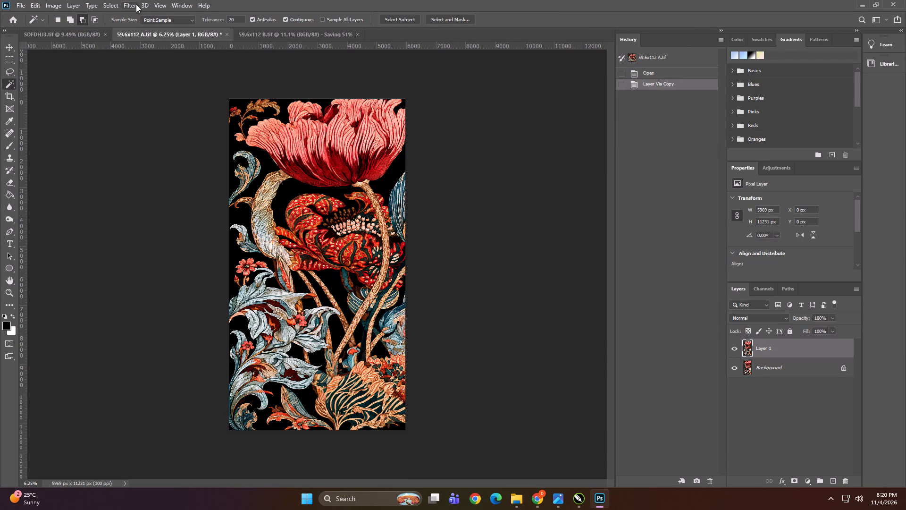
{"action": "left_click", "coordinate": [132, 4]}
{"action": "left_click", "coordinate": [144, 42]}
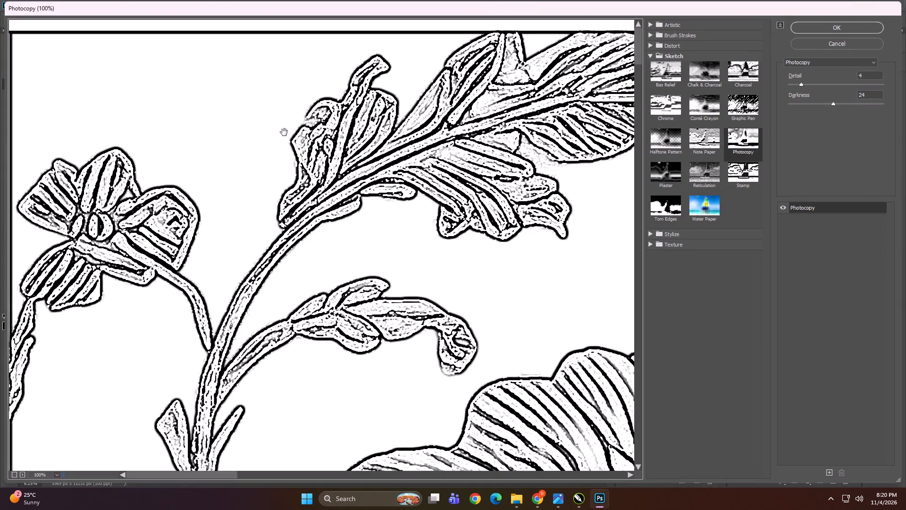
{"action": "left_click", "coordinate": [834, 24]}
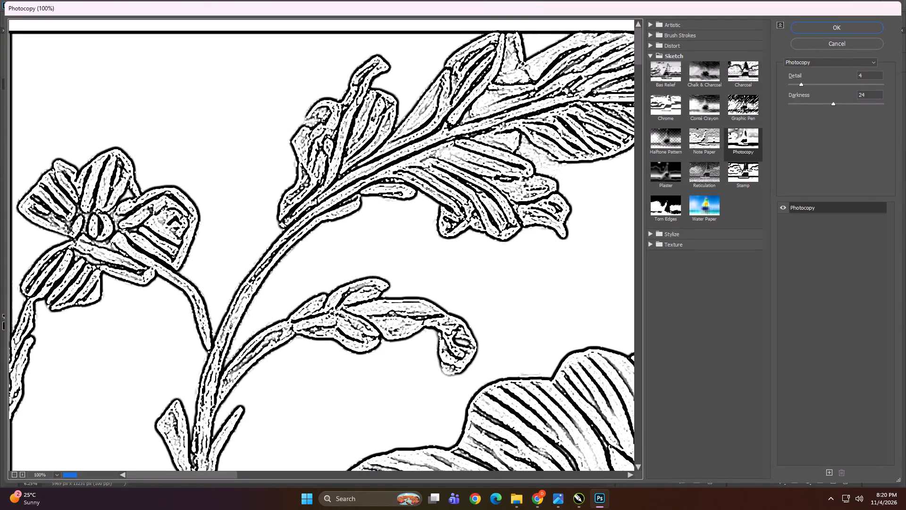
Select a black petal outline on panel A's Photocopy layer with the Magic Wand and extend the selection to all similar pixels.
{"action": "scroll", "coordinate": [543, 140], "scroll_direction": "up", "scroll_amount": 20, "text": "alt"}
{"action": "scroll", "coordinate": [543, 140], "scroll_direction": "up", "scroll_amount": 8, "text": "alt"}
{"action": "scroll", "coordinate": [202, 190], "scroll_direction": "down", "scroll_amount": 1, "text": "alt"}
{"action": "scroll", "coordinate": [199, 189], "scroll_direction": "up", "scroll_amount": 4, "text": "alt"}
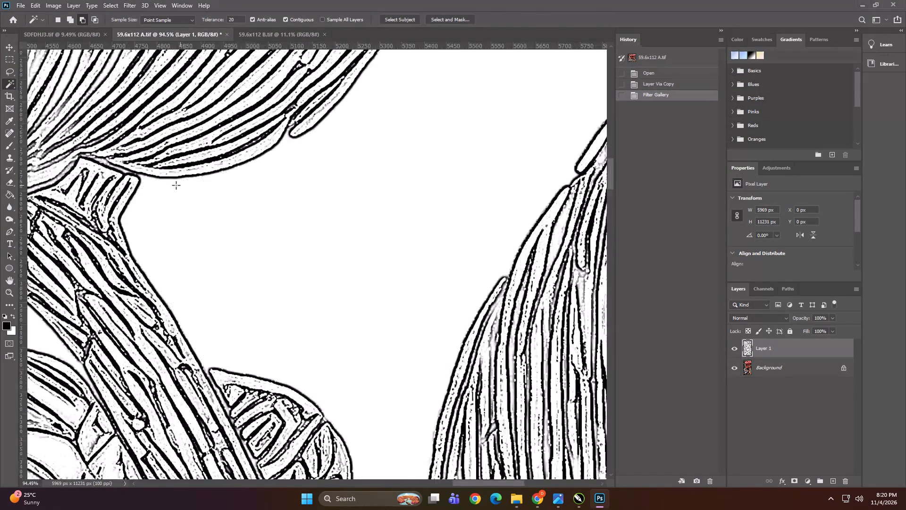
{"action": "scroll", "coordinate": [176, 185], "scroll_direction": "up", "scroll_amount": 12, "text": "alt"}
{"action": "left_click", "coordinate": [242, 119], "text": "shift"}
{"action": "right_click", "coordinate": [242, 119]}
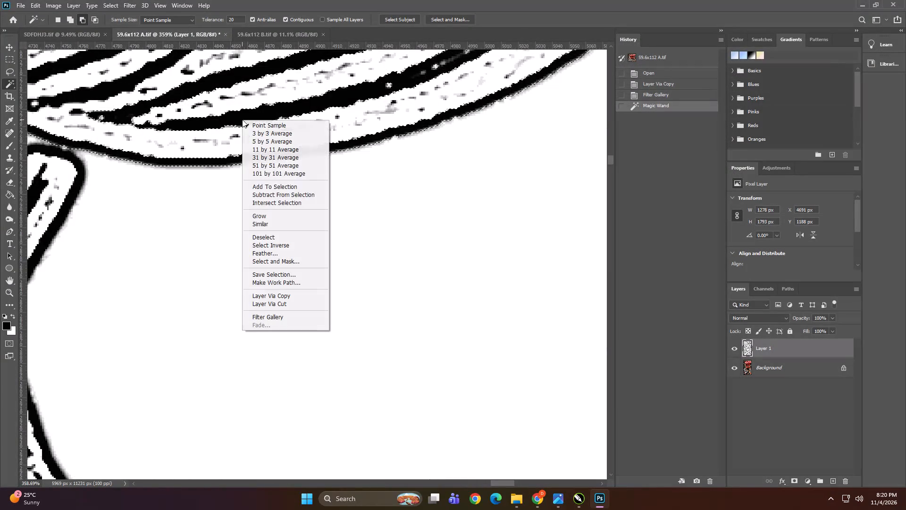
{"action": "left_click", "coordinate": [272, 222]}
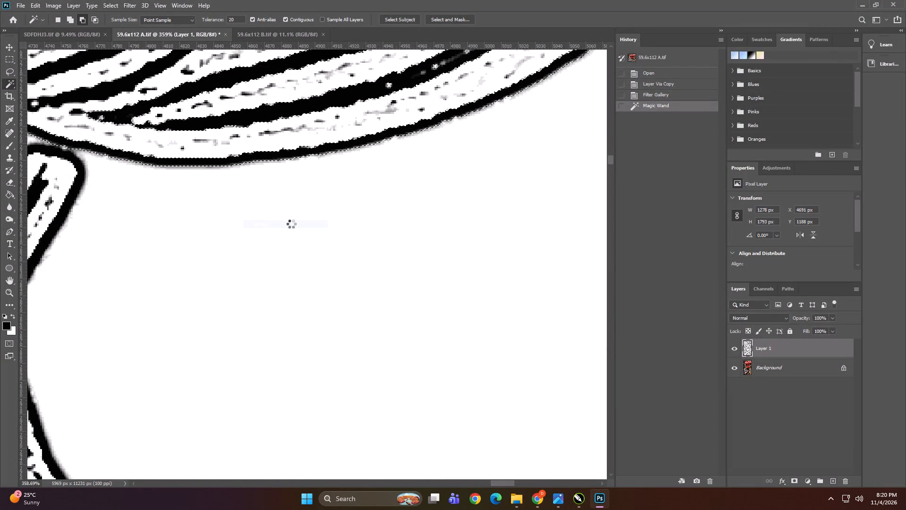
Make panel A's Background layer active and create a red spot channel with 100% solidity from the selected outlines.
{"action": "scroll", "coordinate": [344, 225], "scroll_direction": "down", "scroll_amount": 20, "text": "alt"}
{"action": "scroll", "coordinate": [344, 225], "scroll_direction": "down", "scroll_amount": 20, "text": "alt"}
{"action": "scroll", "coordinate": [344, 225], "scroll_direction": "down", "scroll_amount": 2, "text": "alt"}
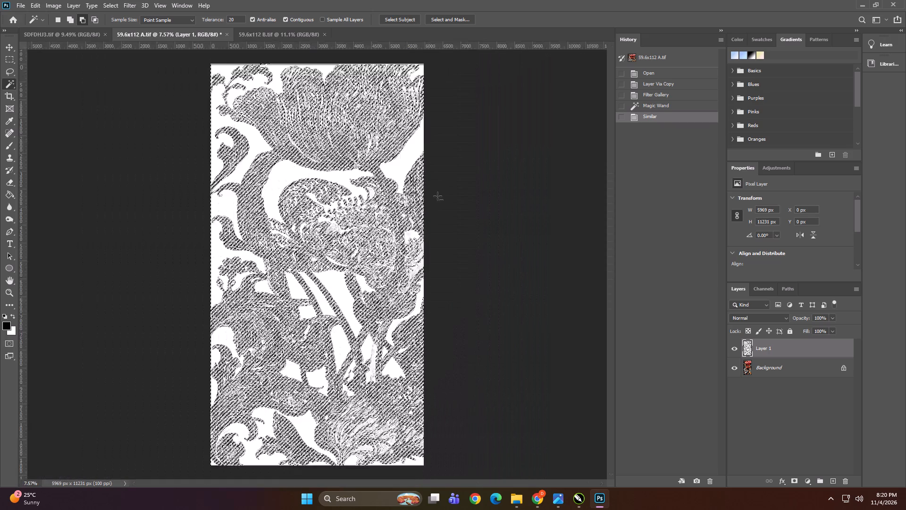
{"action": "left_click", "coordinate": [778, 368]}
{"action": "left_click", "coordinate": [764, 288]}
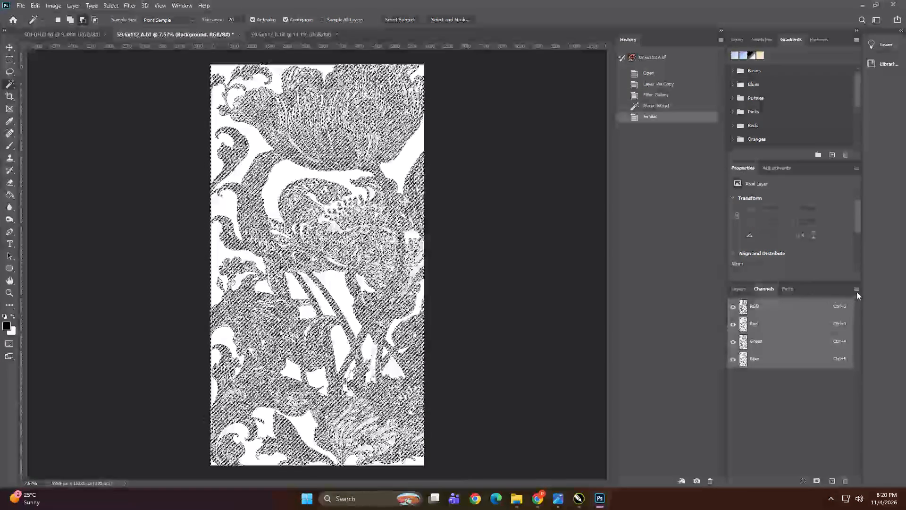
{"action": "left_click", "coordinate": [856, 292]}
{"action": "left_click", "coordinate": [858, 331]}
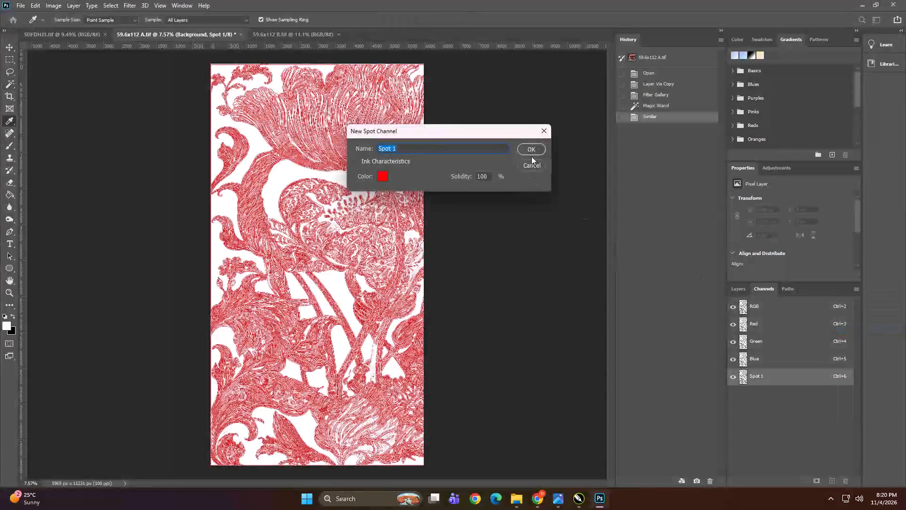
{"action": "left_click", "coordinate": [530, 147]}
Duplicate panel A's spot channel under the name "Spot 2" and make the duplicate visible.
{"action": "right_click", "coordinate": [802, 380]}
{"action": "left_click", "coordinate": [808, 381]}
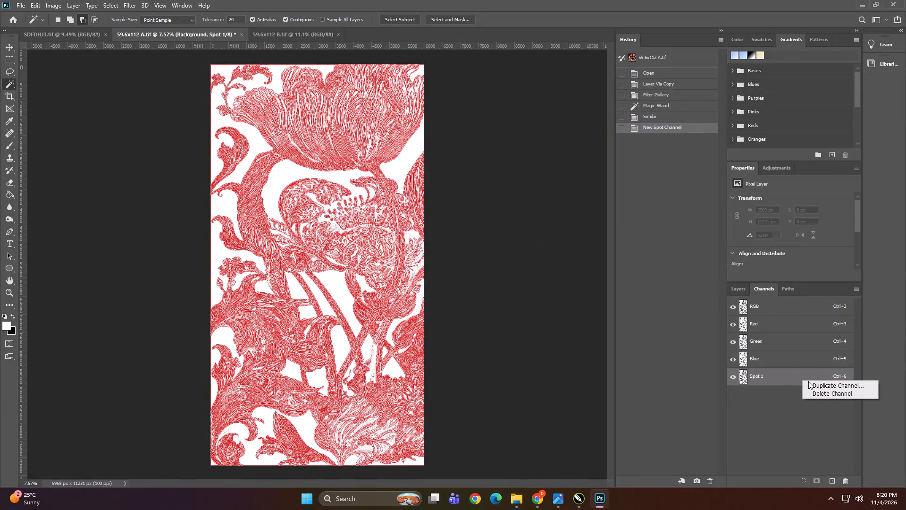
{"action": "left_click", "coordinate": [811, 383]}
{"action": "key", "text": "Right"}
{"action": "key", "text": "BackSpace"}
{"action": "key", "text": "BackSpace"}
{"action": "key", "text": "BackSpace"}
{"action": "key", "text": "BackSpace"}
{"action": "key", "text": "BackSpace"}
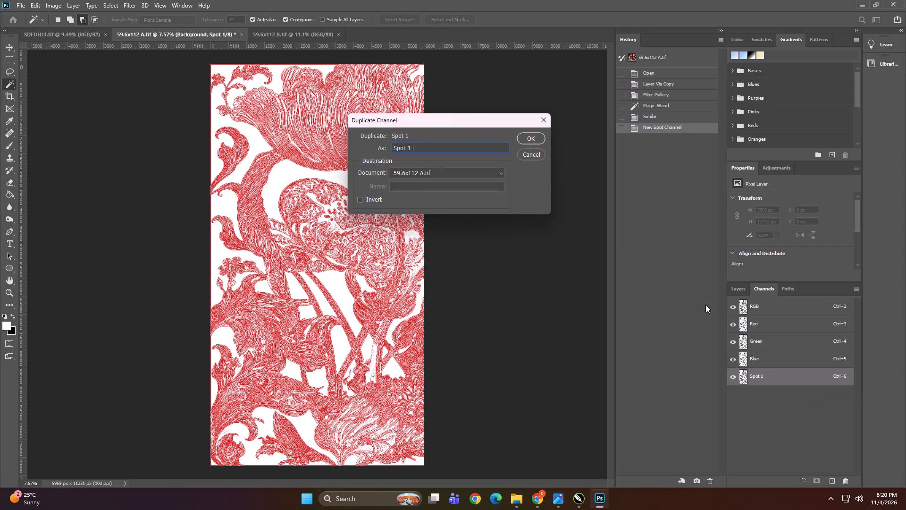
{"action": "key", "text": "BackSpace"}
{"action": "key", "text": "2"}
{"action": "left_click", "coordinate": [534, 137]}
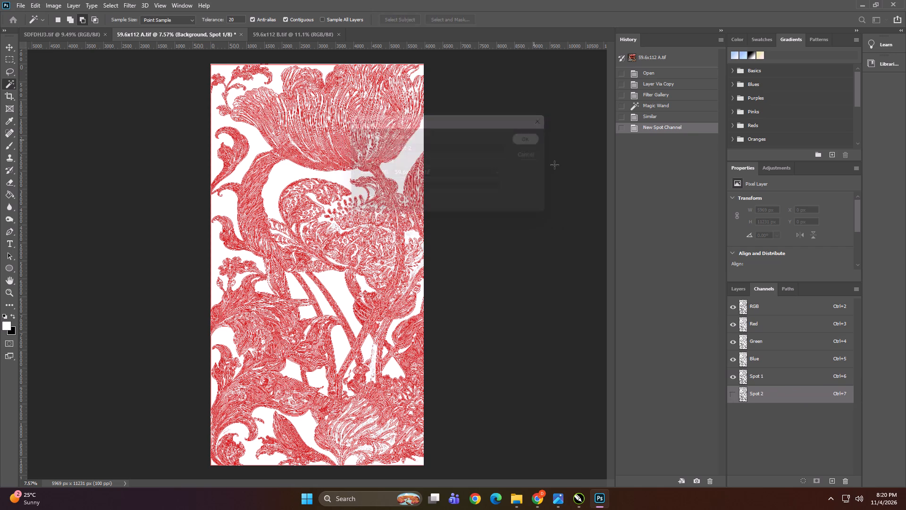
{"action": "left_click", "coordinate": [733, 390]}
Delete the Photocopy layer from panel A, leaving only the Background layer.
{"action": "left_click", "coordinate": [745, 290]}
{"action": "left_click", "coordinate": [783, 349]}
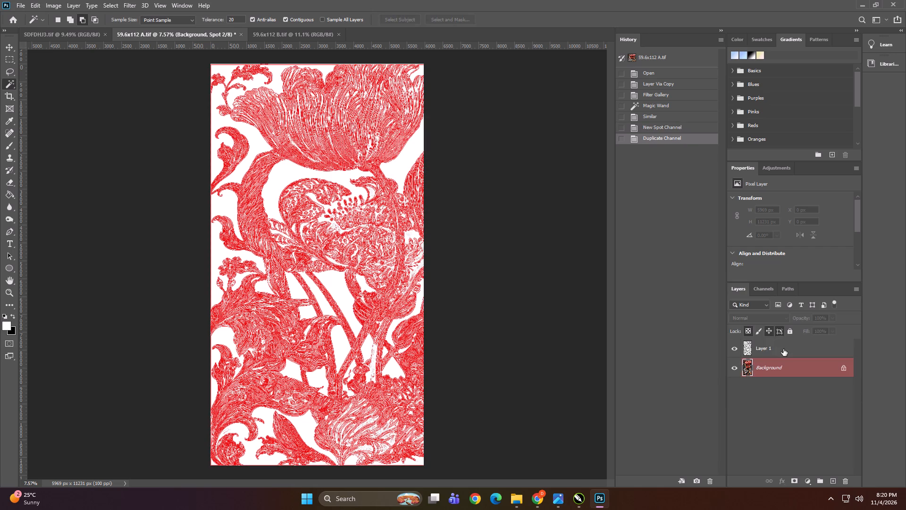
{"action": "key", "text": "Delete"}
Save the panel over the existing 59.6x112 A TIFF, keeping spot colors and using LZW compression.
{"action": "key", "text": "ctrl+shift+s"}
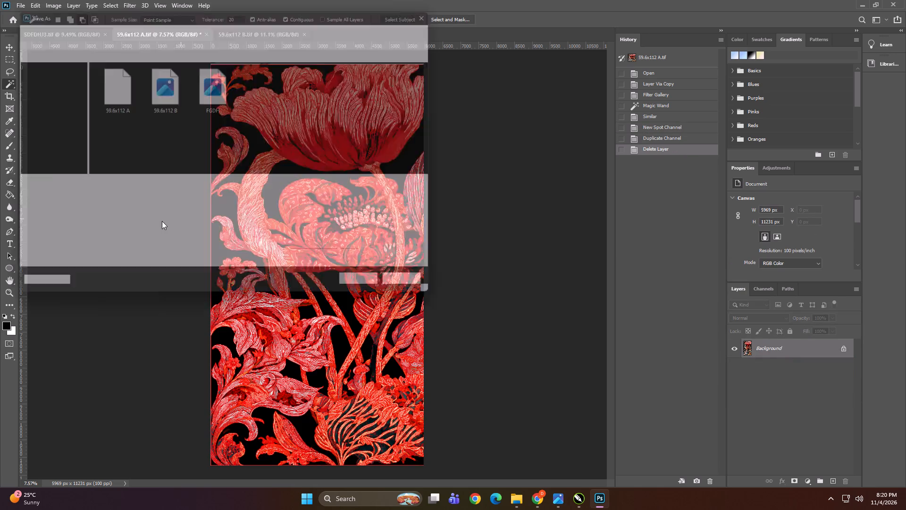
{"action": "left_click", "coordinate": [165, 189]}
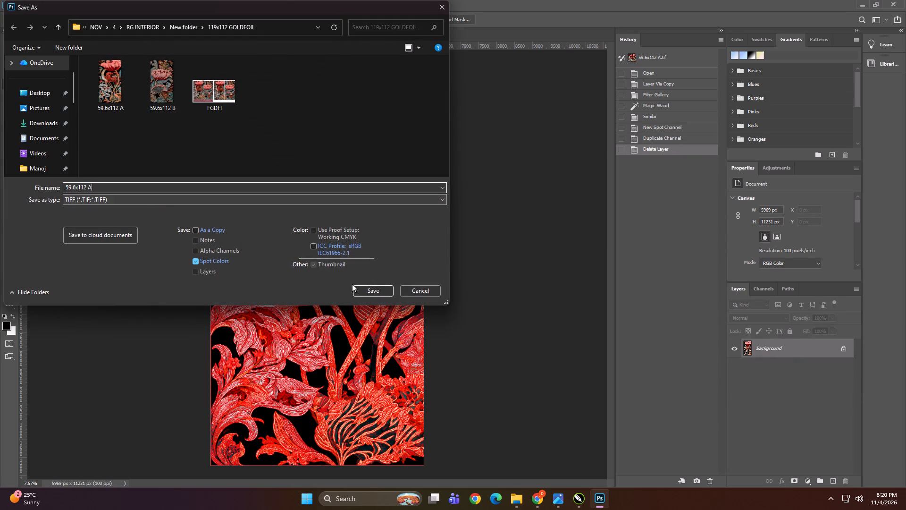
{"action": "left_click", "coordinate": [363, 290]}
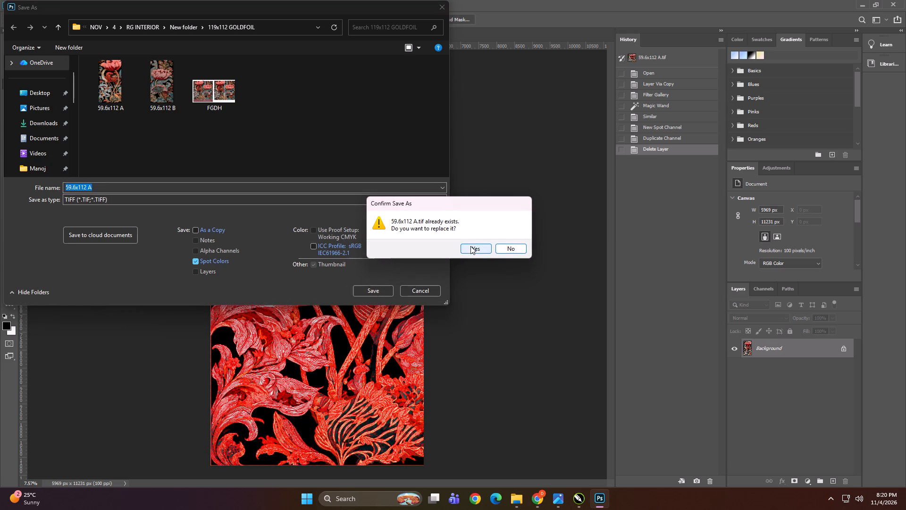
{"action": "left_click", "coordinate": [470, 246]}
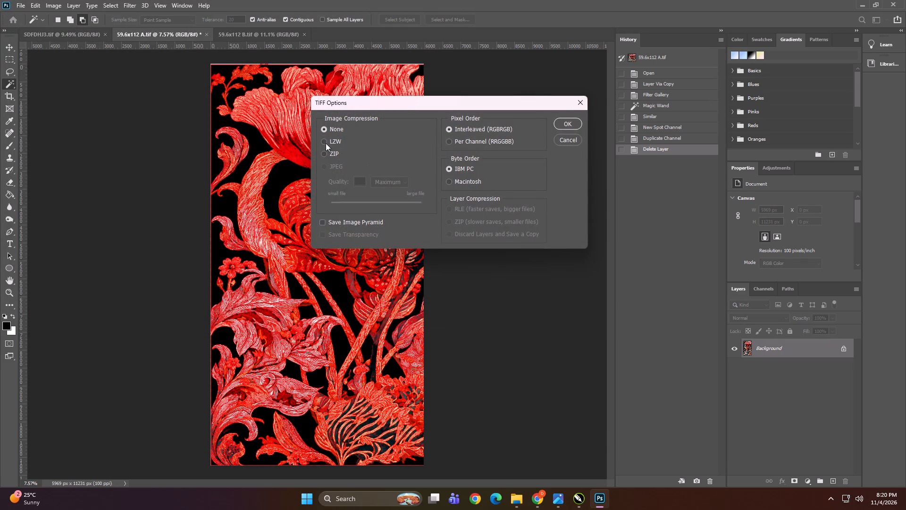
{"action": "left_click", "coordinate": [323, 143]}
{"action": "left_click", "coordinate": [571, 121]}
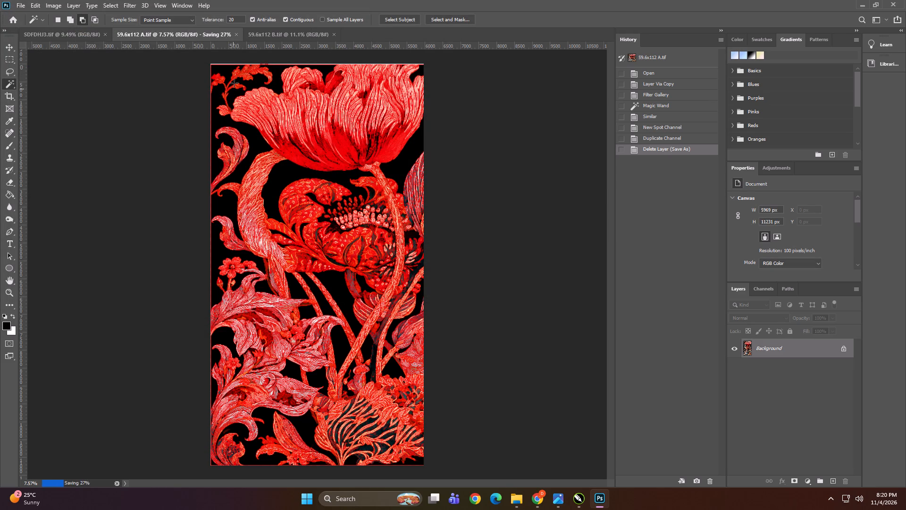
Close the 59.6x112 B and 59.6x112 A panels, letting A's save complete, and return to the file folder.
{"action": "left_click", "coordinate": [332, 35]}
{"action": "left_click", "coordinate": [235, 34]}
{"action": "left_click", "coordinate": [438, 184]}
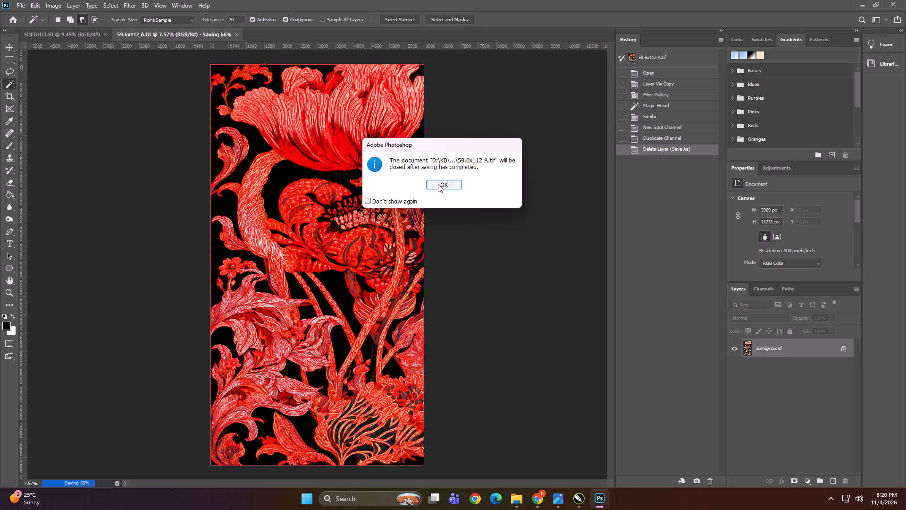
{"action": "left_click", "coordinate": [858, 2]}
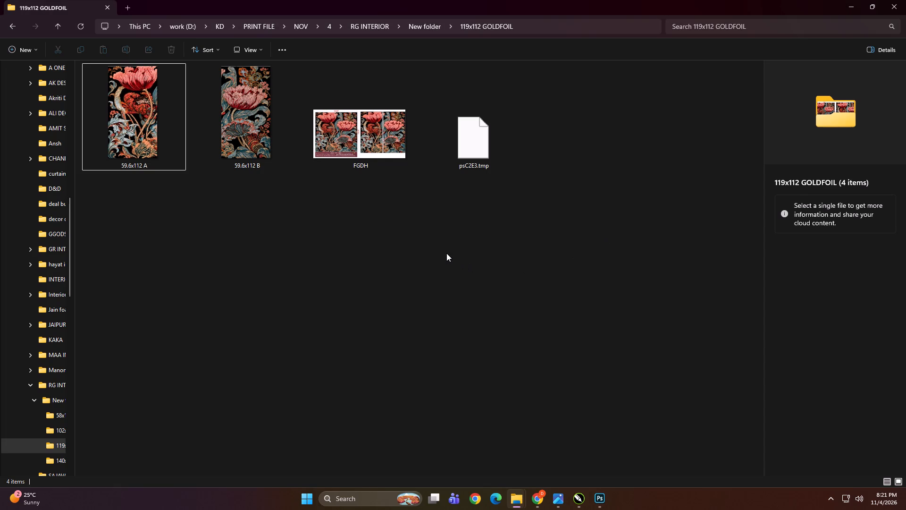
Go up from the 119x112 GOLDFOIL folder and open the 58x107 GOLDFOIL folder.
{"action": "left_click", "coordinate": [446, 253]}
{"action": "left_click", "coordinate": [408, 260]}
{"action": "key", "text": "BackSpace"}
{"action": "left_click", "coordinate": [433, 282]}
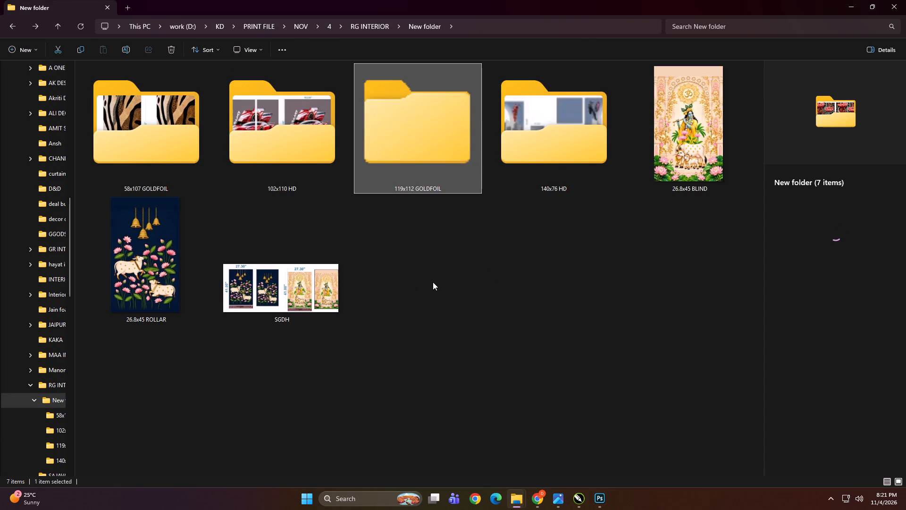
{"action": "double_click", "coordinate": [175, 138]}
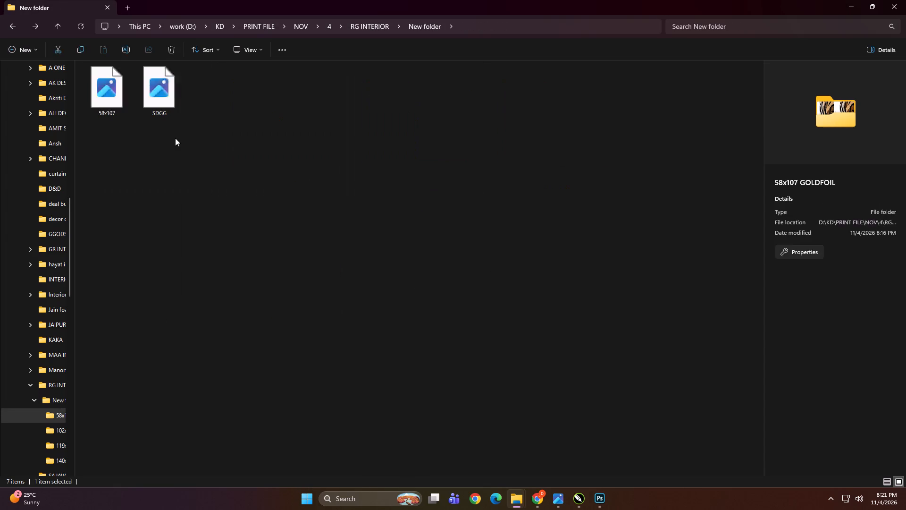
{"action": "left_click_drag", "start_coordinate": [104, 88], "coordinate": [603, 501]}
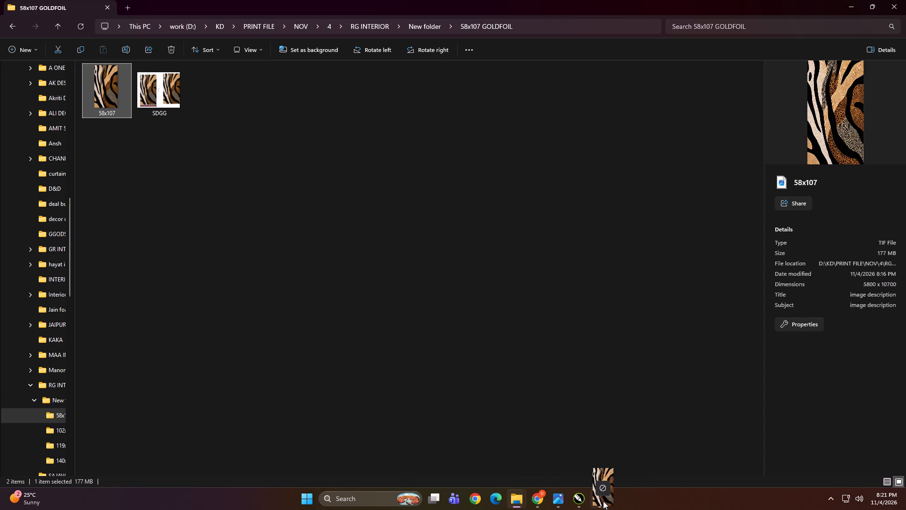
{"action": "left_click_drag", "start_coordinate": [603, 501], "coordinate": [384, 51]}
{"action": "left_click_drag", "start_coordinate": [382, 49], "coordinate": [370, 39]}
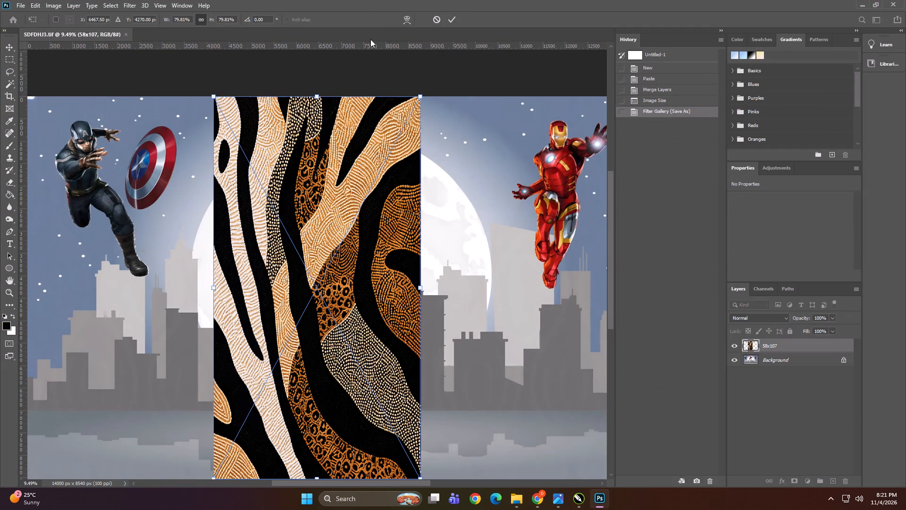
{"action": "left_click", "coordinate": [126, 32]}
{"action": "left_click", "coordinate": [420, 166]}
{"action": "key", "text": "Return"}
Close the SDFDHJ3 document without saving its changes.
{"action": "left_click", "coordinate": [129, 33]}
{"action": "left_click", "coordinate": [457, 180]}
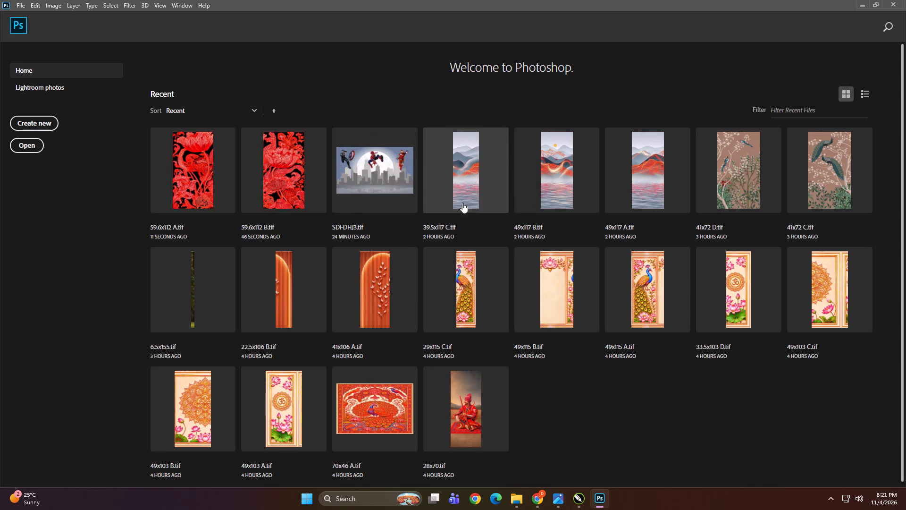
Open the 58x107 TIFF from the 58x107 GOLDFOIL folder as its own Photoshop document.
{"action": "left_click", "coordinate": [515, 509]}
{"action": "left_click", "coordinate": [470, 444]}
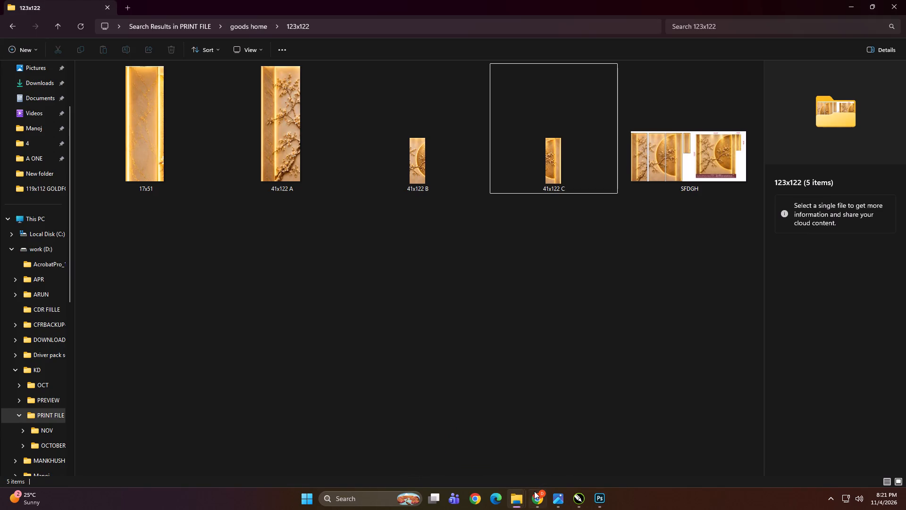
{"action": "left_click", "coordinate": [520, 499]}
{"action": "left_click", "coordinate": [546, 458]}
{"action": "left_click_drag", "start_coordinate": [109, 91], "coordinate": [526, 426]}
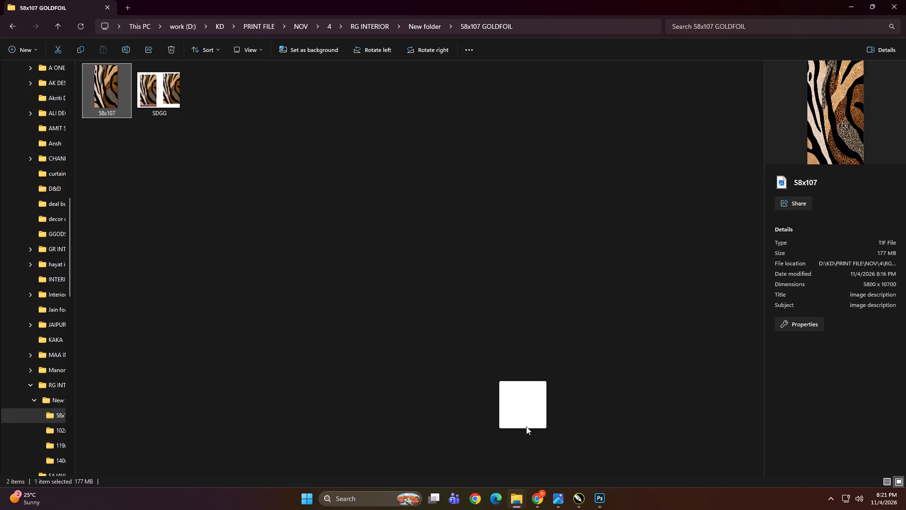
{"action": "left_click_drag", "start_coordinate": [526, 426], "coordinate": [572, 425]}
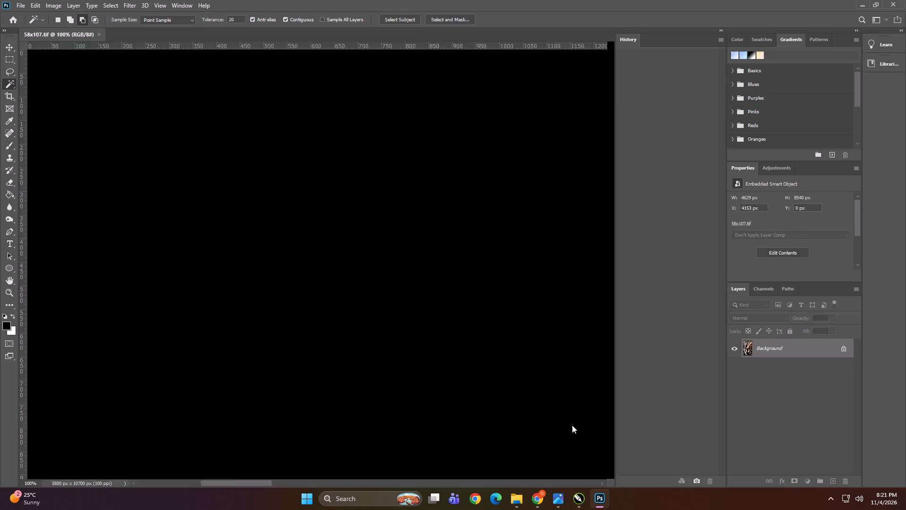
Copy the Background to a new layer and apply the Photocopy filter with Detail 4 and Darkness 24.
{"action": "key", "text": "ctrl+j"}
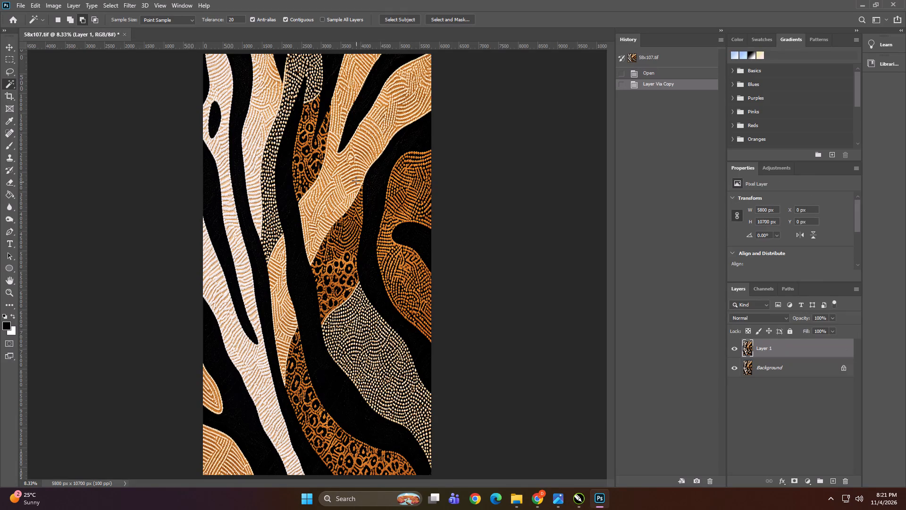
{"action": "left_click", "coordinate": [133, 5]}
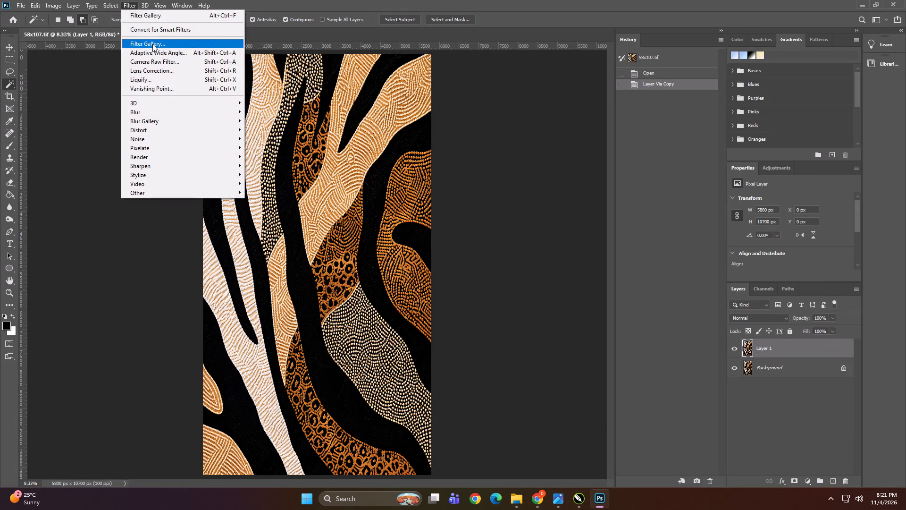
{"action": "left_click", "coordinate": [152, 44]}
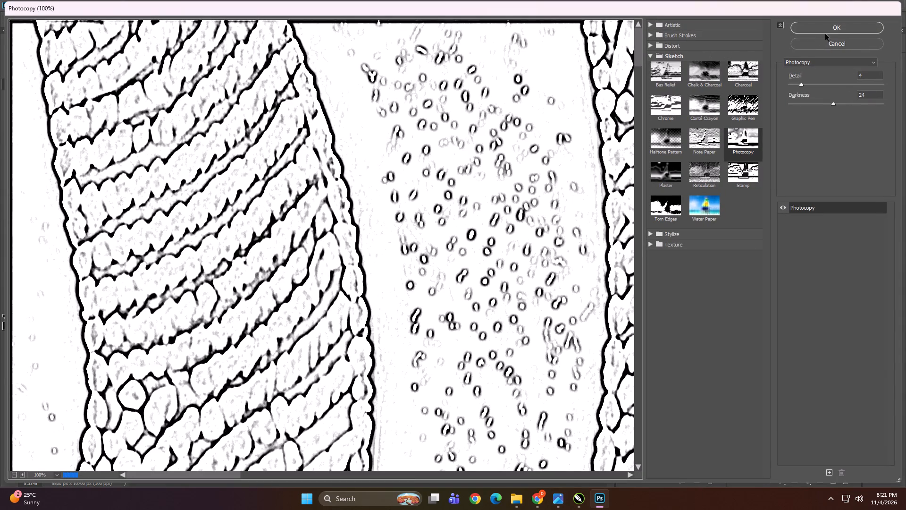
{"action": "left_click", "coordinate": [830, 28]}
Select a black outline on the Photocopy layer with the Magic Wand and extend the selection to all similar areas.
{"action": "scroll", "coordinate": [358, 219], "scroll_direction": "up", "scroll_amount": 14, "text": "alt"}
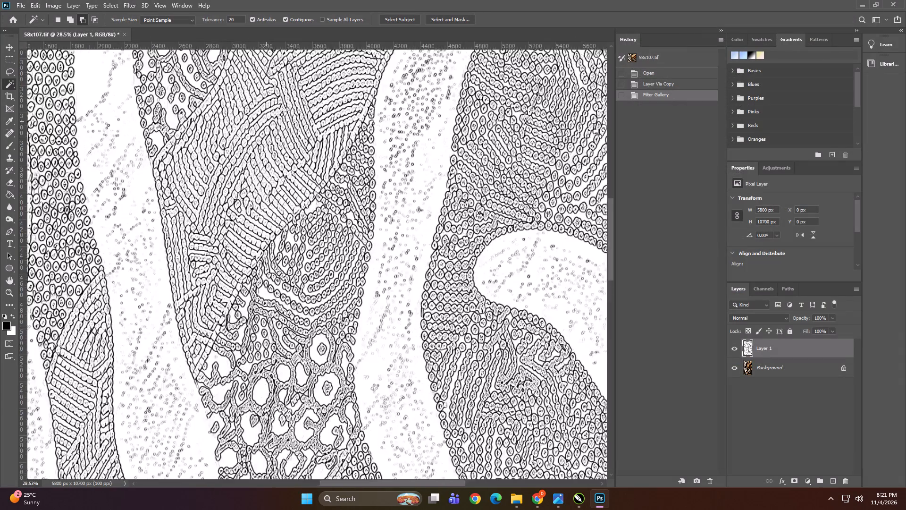
{"action": "scroll", "coordinate": [358, 219], "scroll_direction": "up", "scroll_amount": 9, "text": "alt"}
{"action": "scroll", "coordinate": [358, 219], "scroll_direction": "down", "scroll_amount": 1, "text": "alt"}
{"action": "scroll", "coordinate": [358, 219], "scroll_direction": "up", "scroll_amount": 18, "text": "alt"}
{"action": "left_click", "coordinate": [363, 195], "text": "shift"}
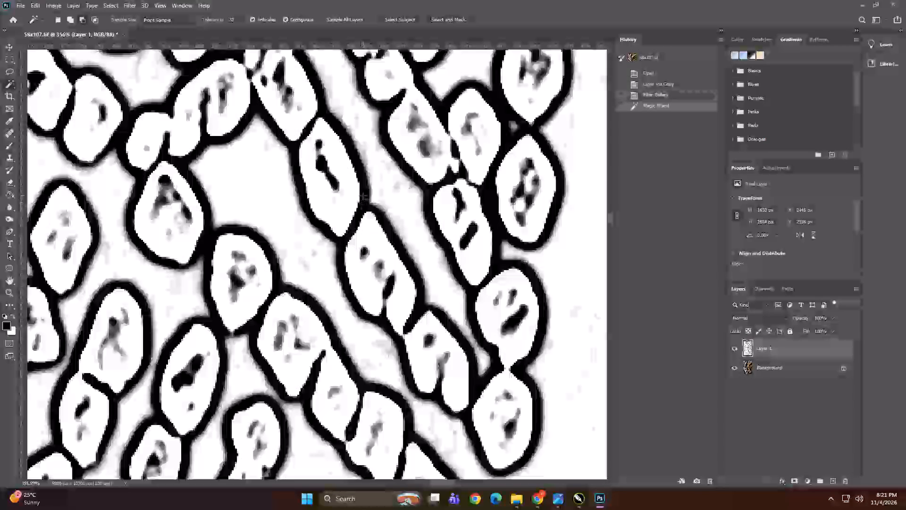
{"action": "right_click", "coordinate": [363, 195]}
{"action": "left_click", "coordinate": [387, 300]}
Make the Background layer active and create a red spot channel from the selected outlines.
{"action": "scroll", "coordinate": [433, 265], "scroll_direction": "down", "scroll_amount": 20, "text": "alt"}
{"action": "scroll", "coordinate": [433, 265], "scroll_direction": "down", "scroll_amount": 1, "text": "alt"}
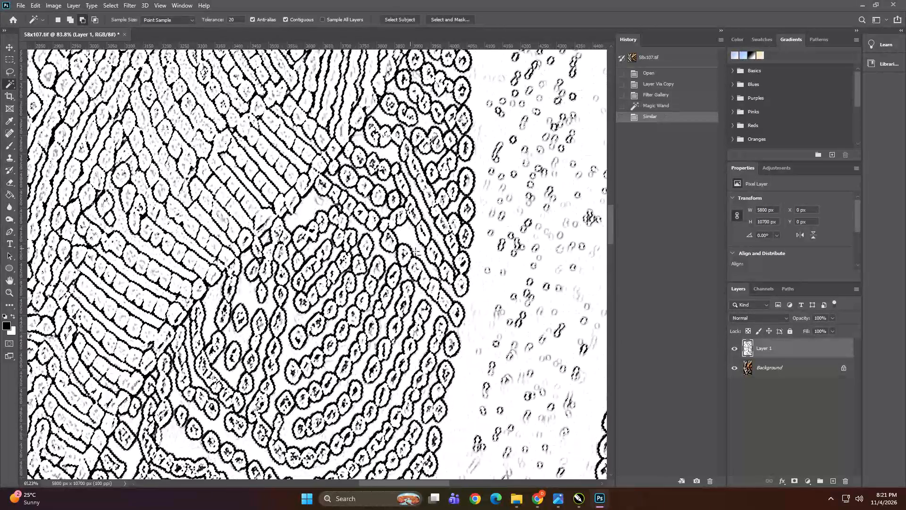
{"action": "scroll", "coordinate": [415, 251], "scroll_direction": "down", "scroll_amount": 20, "text": "alt"}
{"action": "scroll", "coordinate": [415, 251], "scroll_direction": "down", "scroll_amount": 4, "text": "alt"}
{"action": "left_click", "coordinate": [790, 363]}
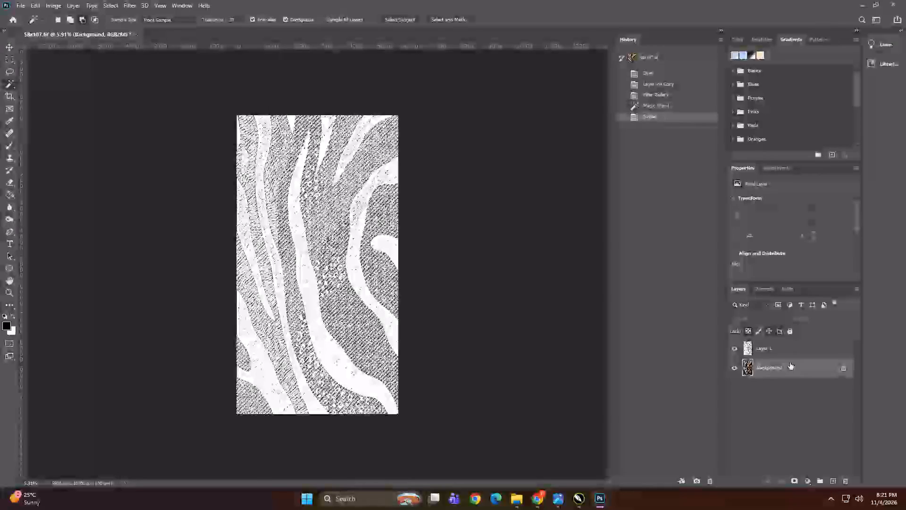
{"action": "left_click", "coordinate": [767, 290]}
{"action": "left_click", "coordinate": [853, 287]}
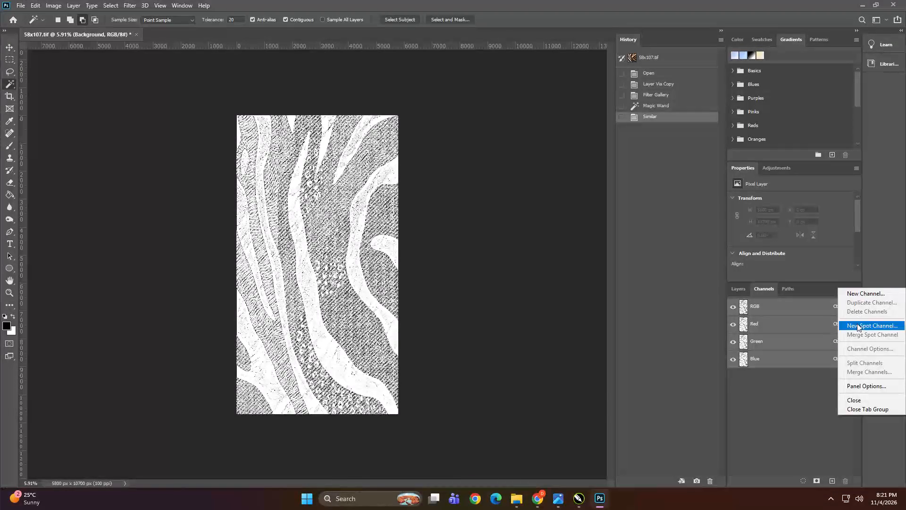
{"action": "left_click", "coordinate": [857, 323]}
{"action": "left_click", "coordinate": [520, 153]}
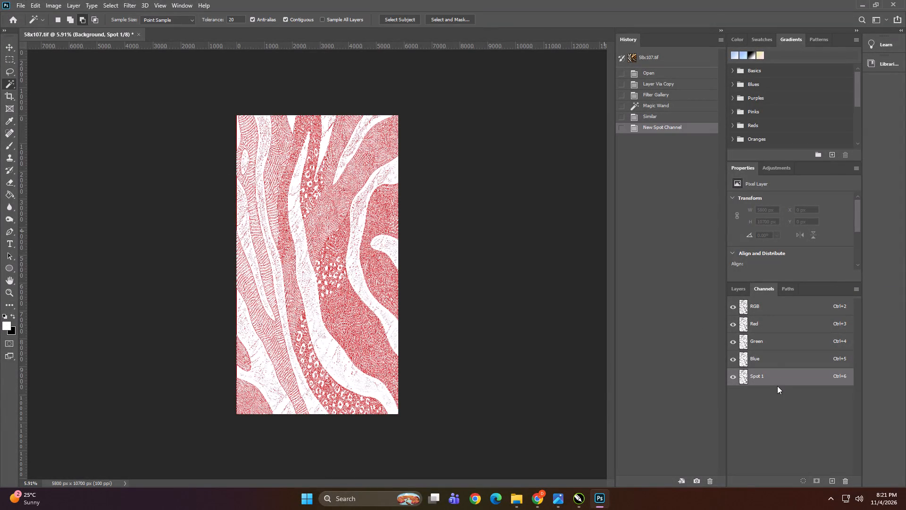
Duplicate the spot channel under the name "Spot 2" and make the duplicate visible.
{"action": "right_click", "coordinate": [778, 372]}
{"action": "left_click", "coordinate": [789, 375]}
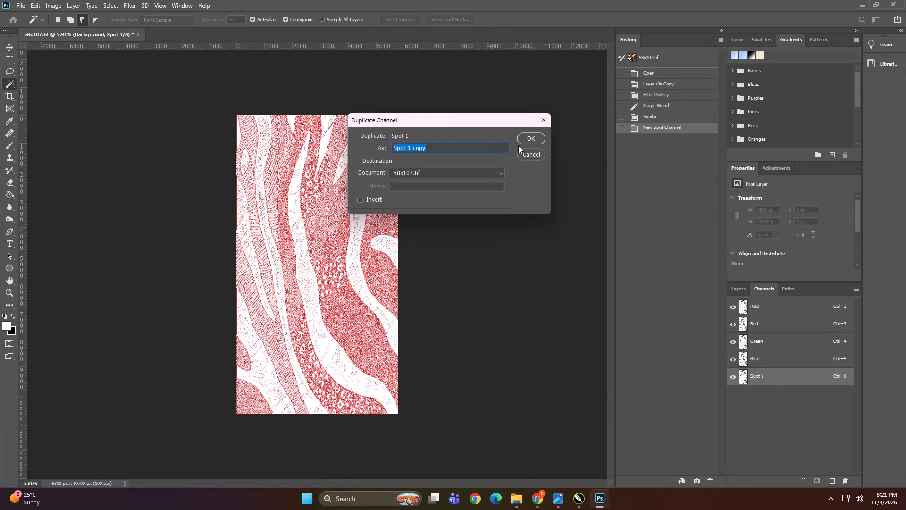
{"action": "key", "text": "Right"}
{"action": "key", "text": "BackSpace"}
{"action": "key", "text": "BackSpace"}
{"action": "key", "text": "BackSpace"}
{"action": "key", "text": "BackSpace"}
{"action": "key", "text": "BackSpace"}
{"action": "key", "text": "BackSpace"}
{"action": "key", "text": "2"}
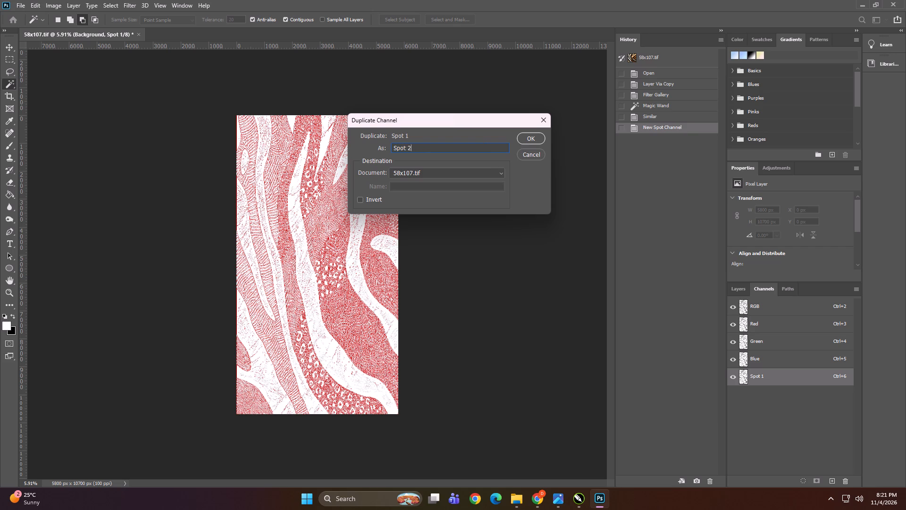
{"action": "left_click", "coordinate": [532, 136]}
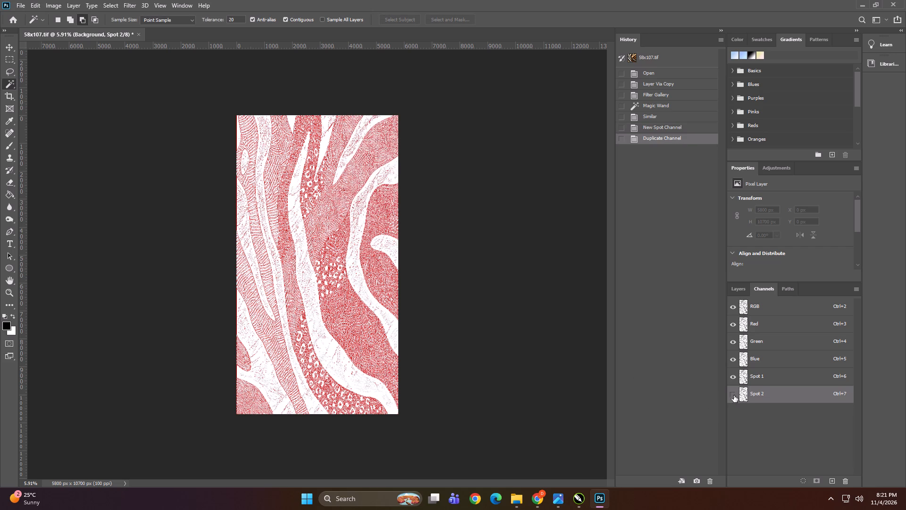
{"action": "left_click", "coordinate": [735, 395]}
Delete the Photocopy layer, Layer 1, leaving only the Background layer.
{"action": "left_click", "coordinate": [738, 288]}
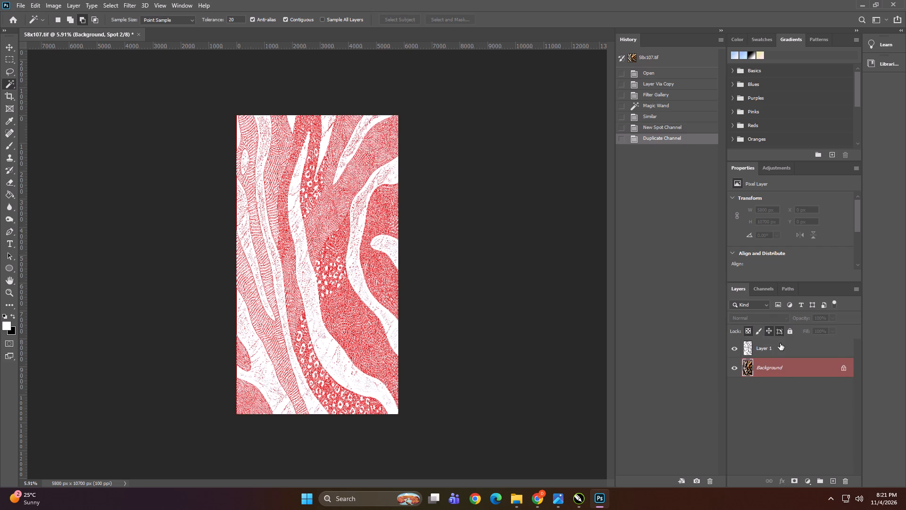
{"action": "left_click", "coordinate": [781, 346]}
{"action": "key", "text": "Delete"}
Save the panel over the existing 58x107 TIFF, keeping spot colors and using LZW compression.
{"action": "key", "text": "ctrl+shift+s"}
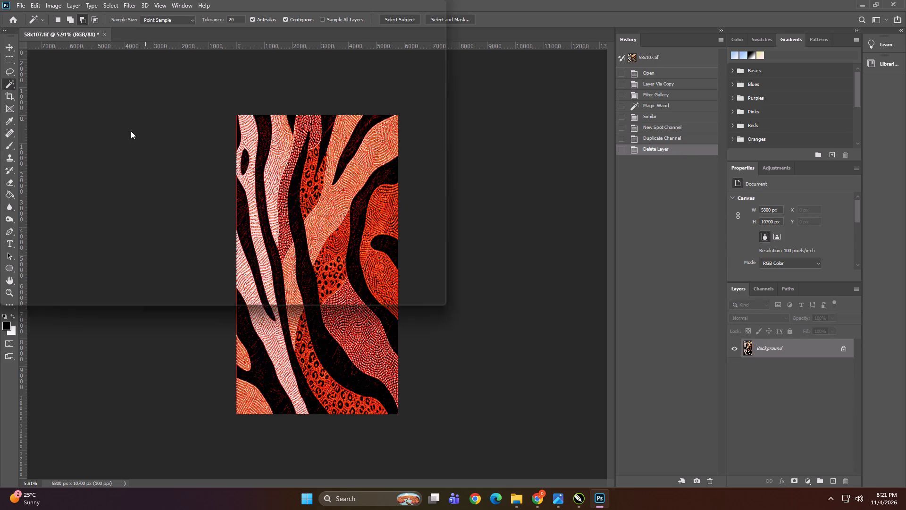
{"action": "left_click", "coordinate": [358, 291]}
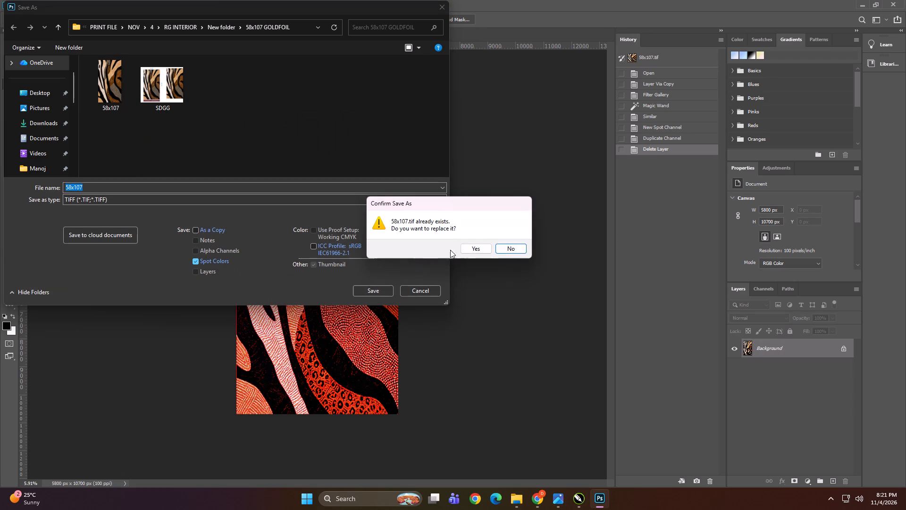
{"action": "left_click", "coordinate": [478, 242]}
{"action": "left_click", "coordinate": [479, 250]}
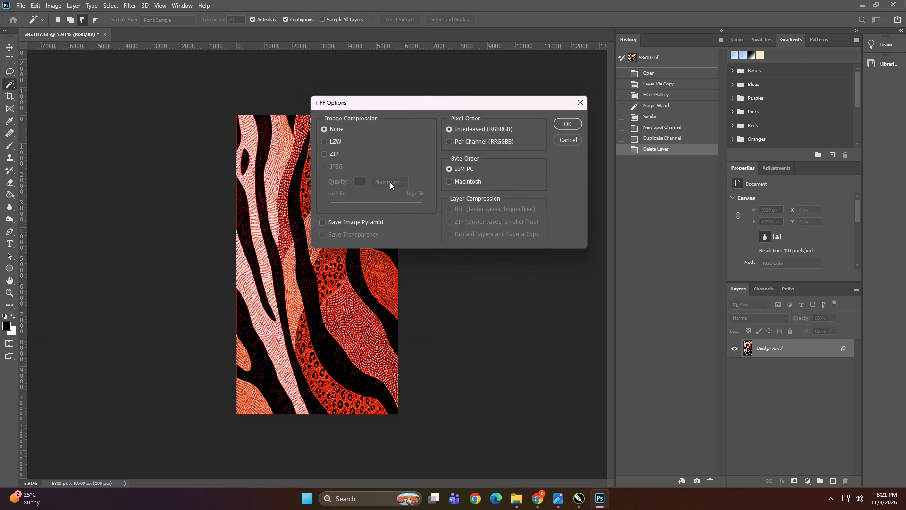
{"action": "left_click", "coordinate": [336, 140]}
{"action": "left_click", "coordinate": [576, 118]}
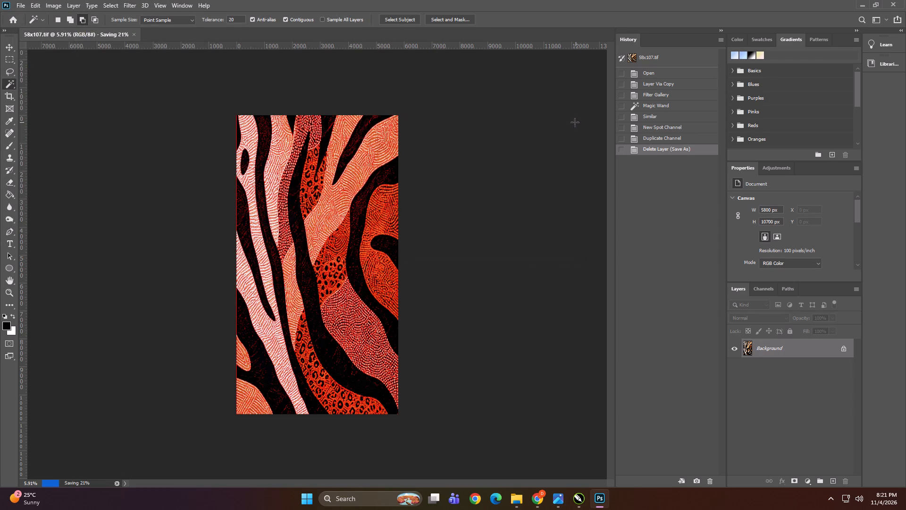
Close the 58x107 document once its save completes and return to the 58x107 GOLDFOIL folder.
{"action": "left_click", "coordinate": [135, 36]}
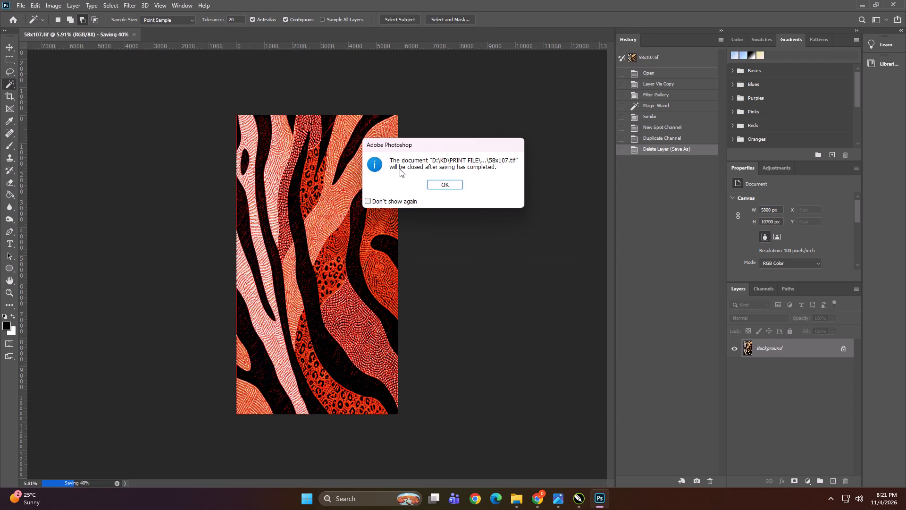
{"action": "left_click", "coordinate": [429, 180]}
{"action": "left_click", "coordinate": [863, 6]}
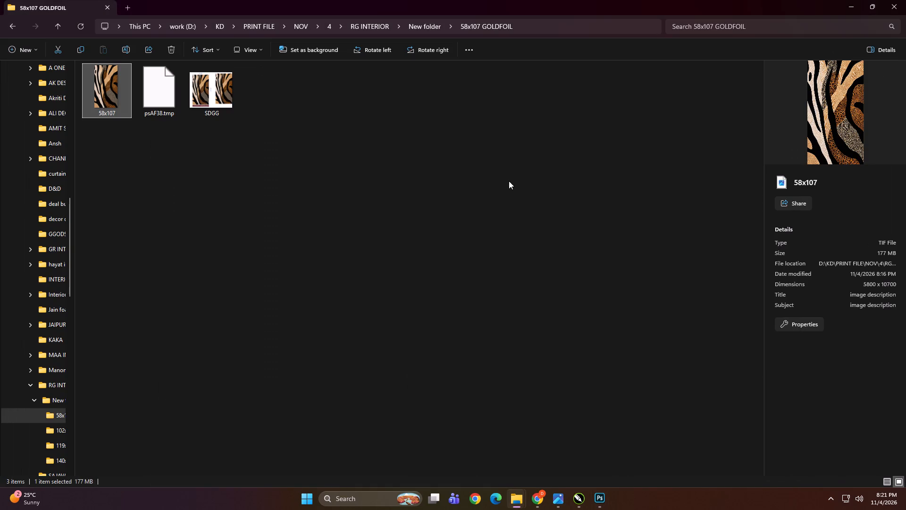
{"action": "left_click", "coordinate": [453, 175]}
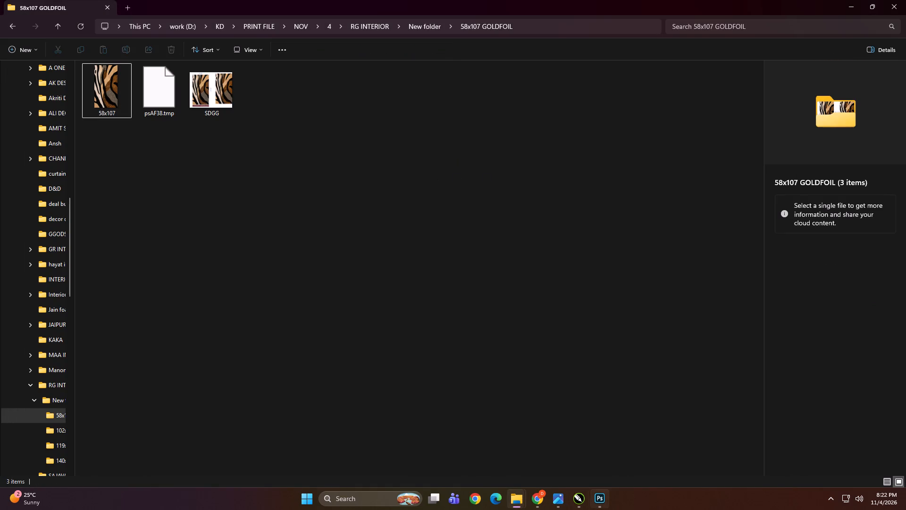
{"action": "left_click", "coordinate": [596, 494]}
{"action": "left_click", "coordinate": [594, 408]}
{"action": "left_click", "coordinate": [866, 0]}
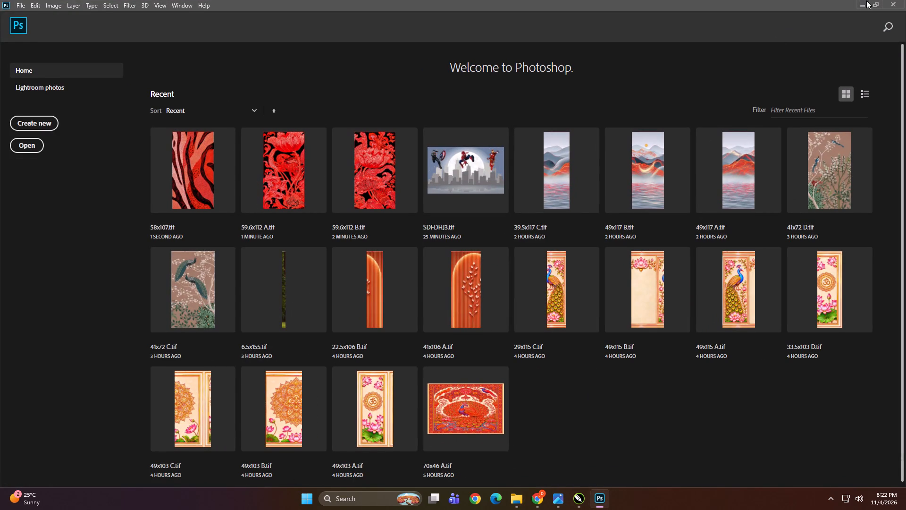
Go up to RG INTERIOR's New folder and copy all of its folders and files.
{"action": "left_click", "coordinate": [473, 209]}
{"action": "key", "text": "BackSpace"}
{"action": "left_click", "coordinate": [460, 283]}
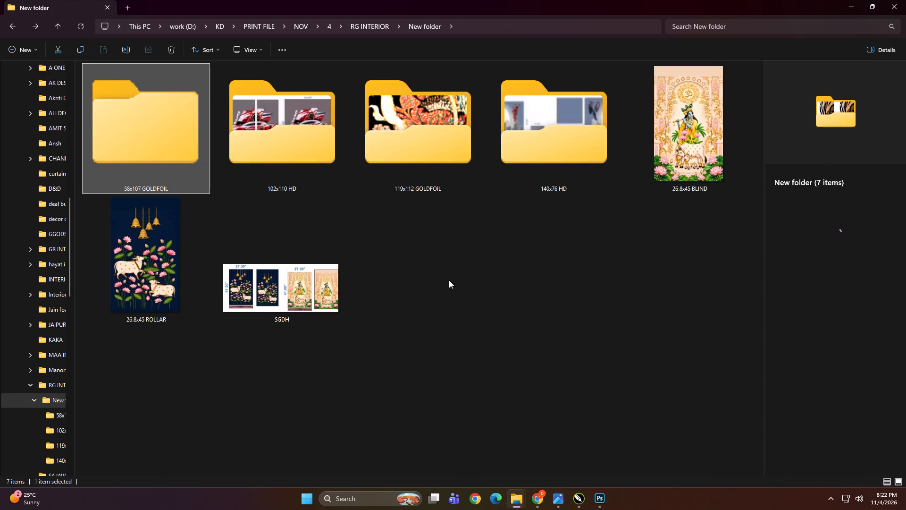
{"action": "key", "text": "BackSpace"}
{"action": "left_click", "coordinate": [321, 298]}
{"action": "double_click", "coordinate": [148, 163]}
{"action": "left_click", "coordinate": [426, 311]}
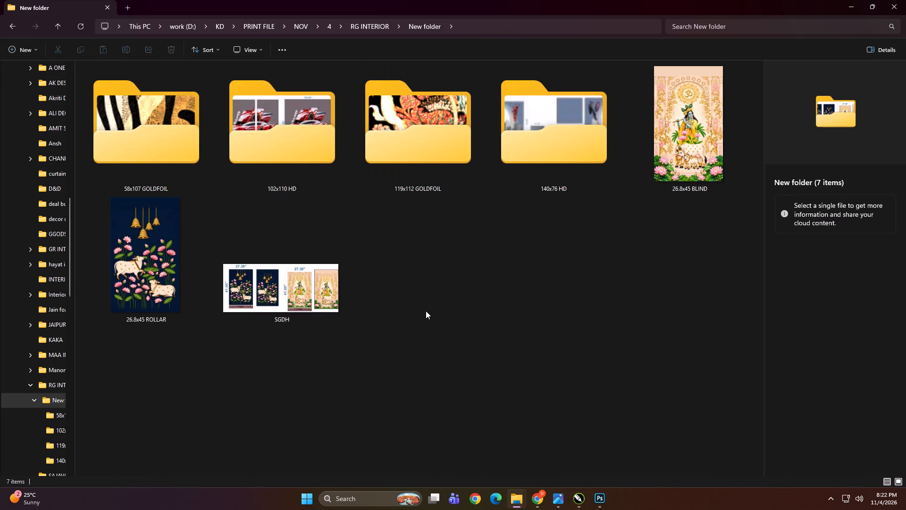
{"action": "key", "text": "ctrl+a"}
{"action": "key", "text": "ctrl+c"}
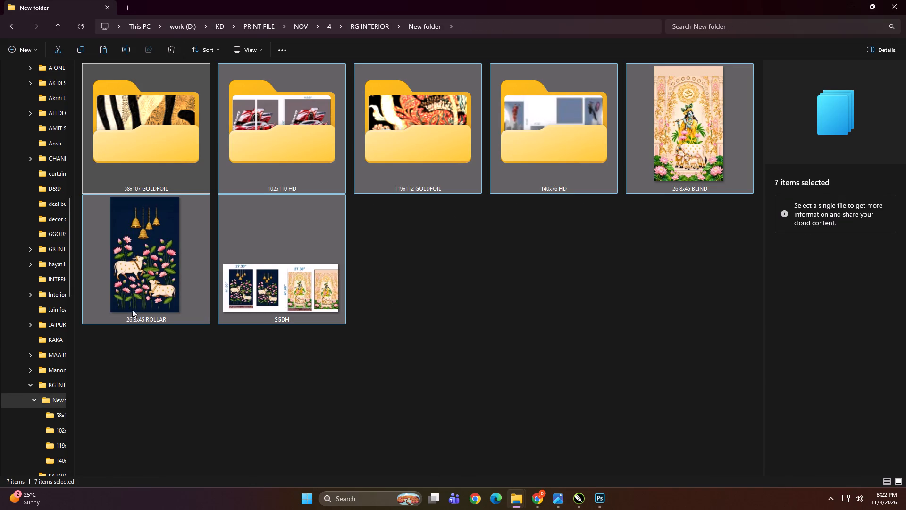
Open the shared Z: drive's Print > NOV > 4 > RG INTERIOR folder as the destination for the copied order files.
{"action": "scroll", "coordinate": [46, 348], "scroll_direction": "up", "scroll_amount": 6}
{"action": "left_click", "coordinate": [36, 294]}
{"action": "double_click", "coordinate": [169, 268]}
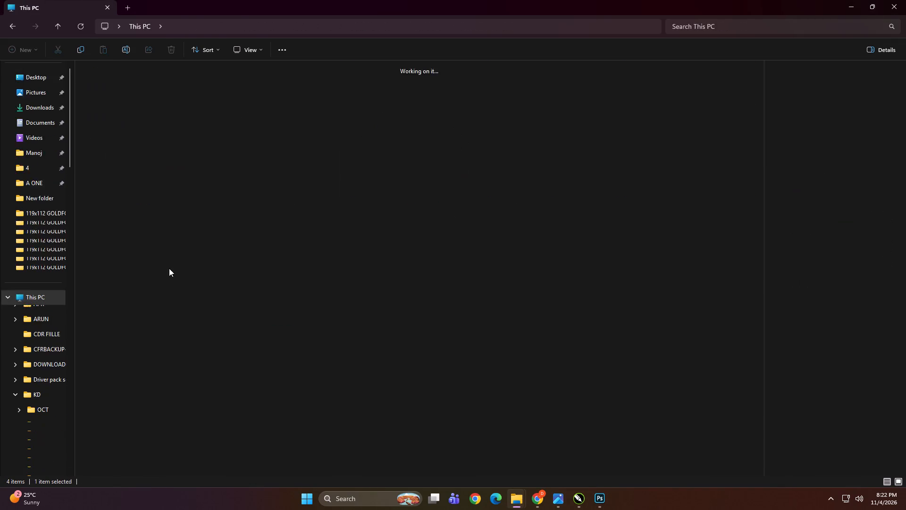
{"action": "double_click", "coordinate": [230, 204]}
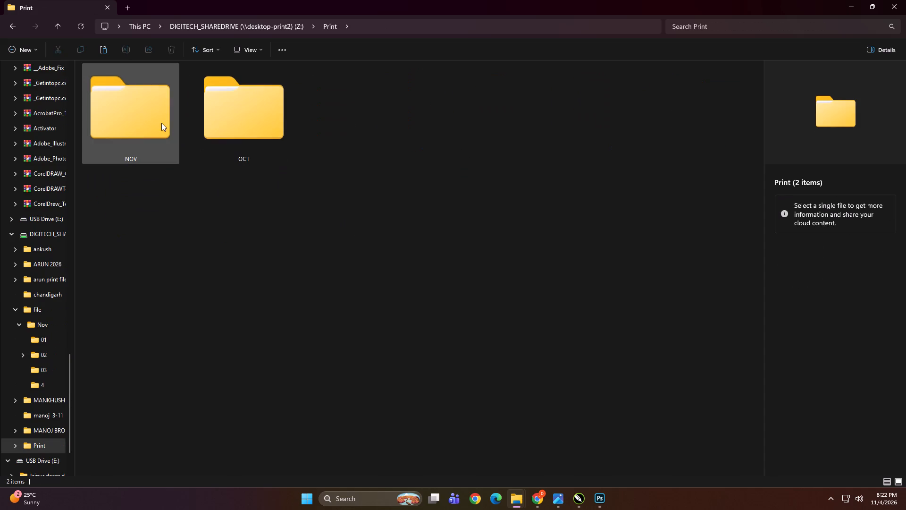
{"action": "double_click", "coordinate": [161, 123]}
{"action": "double_click", "coordinate": [548, 142]}
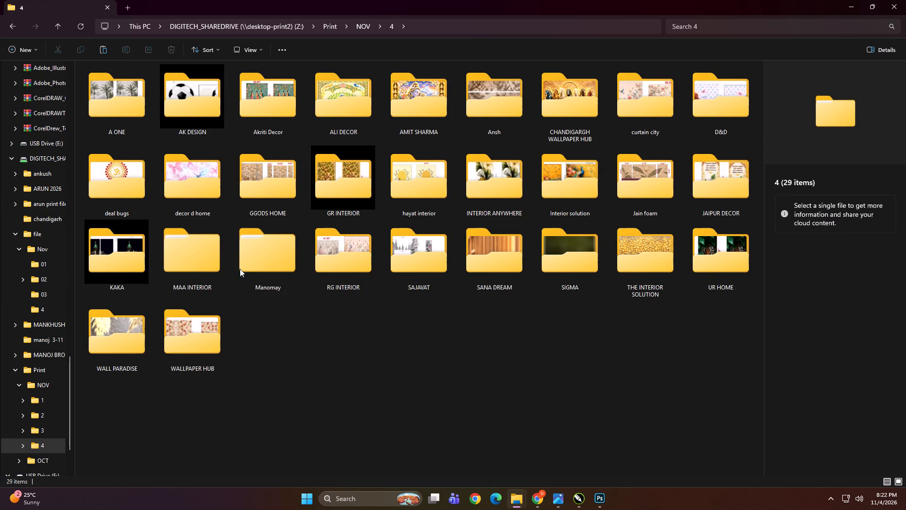
{"action": "double_click", "coordinate": [335, 262]}
{"action": "right_click", "coordinate": [317, 252]}
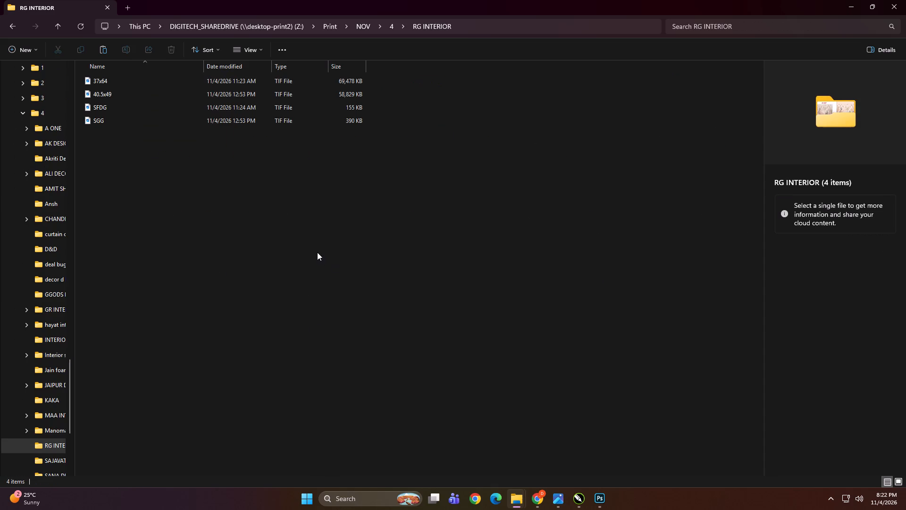
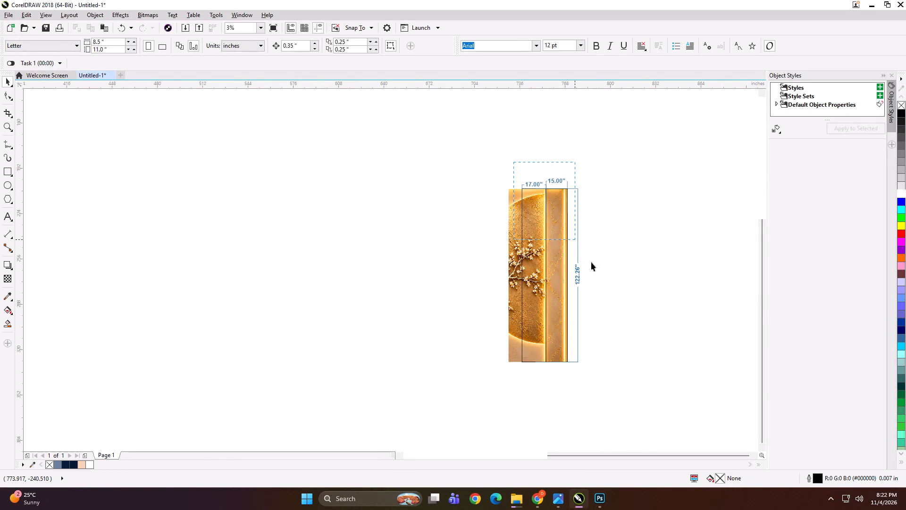
Delete the 17.00", 15.00" and 122.26" dimension annotations around the gold blossom artwork.
{"action": "left_click_drag", "start_coordinate": [591, 262], "coordinate": [604, 298]}
{"action": "left_click", "coordinate": [615, 266]}
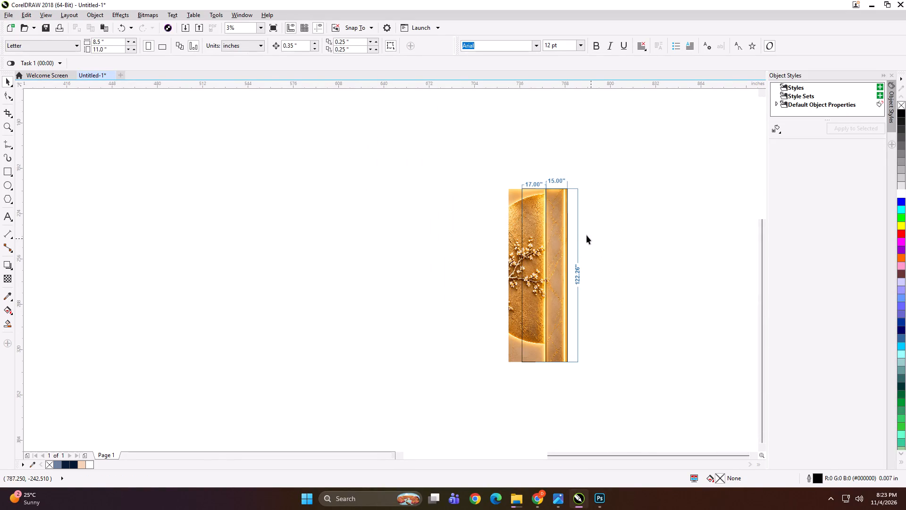
{"action": "left_click_drag", "start_coordinate": [510, 160], "coordinate": [597, 290]}
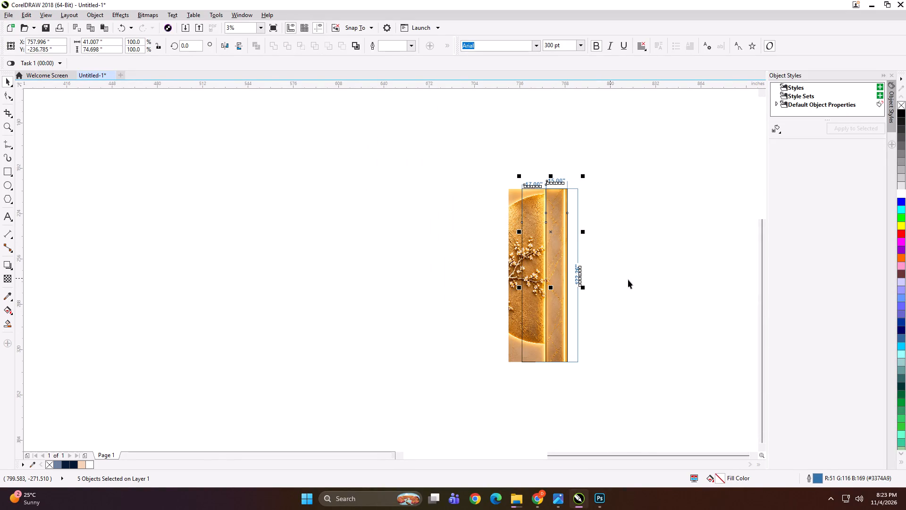
{"action": "key", "text": "Delete"}
{"action": "key", "text": "Delete"}
{"action": "left_click", "coordinate": [624, 284]}
Separate the panel outlines and convert the 15-inch outline over the plain gold strip to curves.
{"action": "scroll", "coordinate": [528, 259], "scroll_direction": "up", "scroll_amount": 1}
{"action": "left_click", "coordinate": [378, 268]}
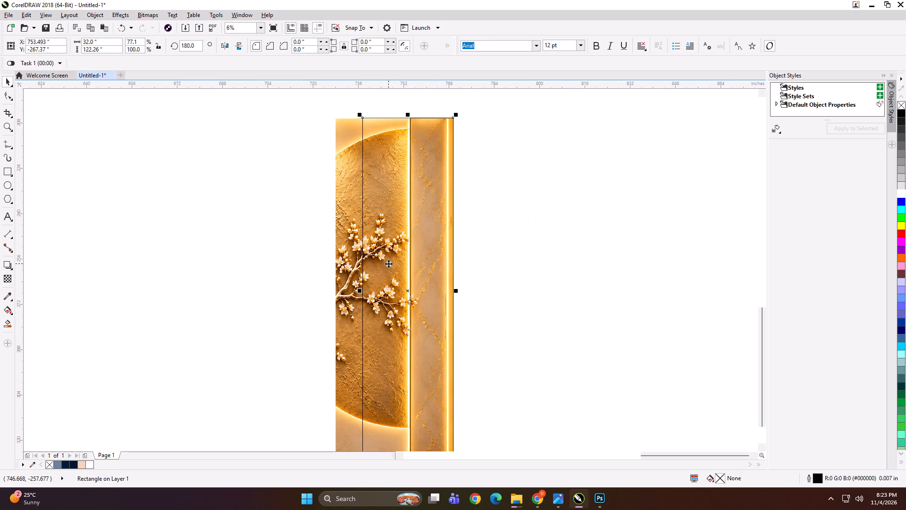
{"action": "key", "text": "ctrl+u"}
{"action": "key", "text": "ctrl+u"}
{"action": "left_click", "coordinate": [532, 238]}
{"action": "left_click", "coordinate": [519, 233]}
{"action": "left_click", "coordinate": [432, 188]}
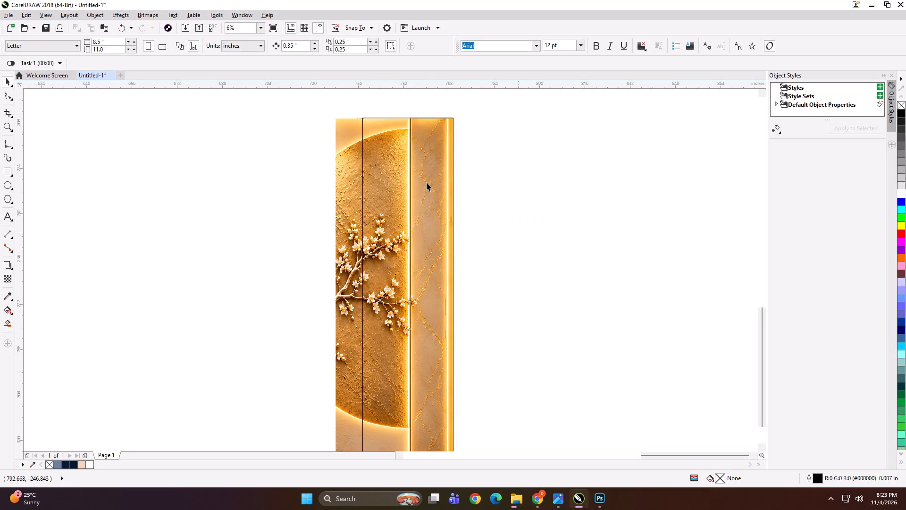
{"action": "left_click", "coordinate": [421, 170]}
{"action": "scroll", "coordinate": [429, 167], "scroll_direction": "down", "scroll_amount": 1}
{"action": "key", "text": "F10"}
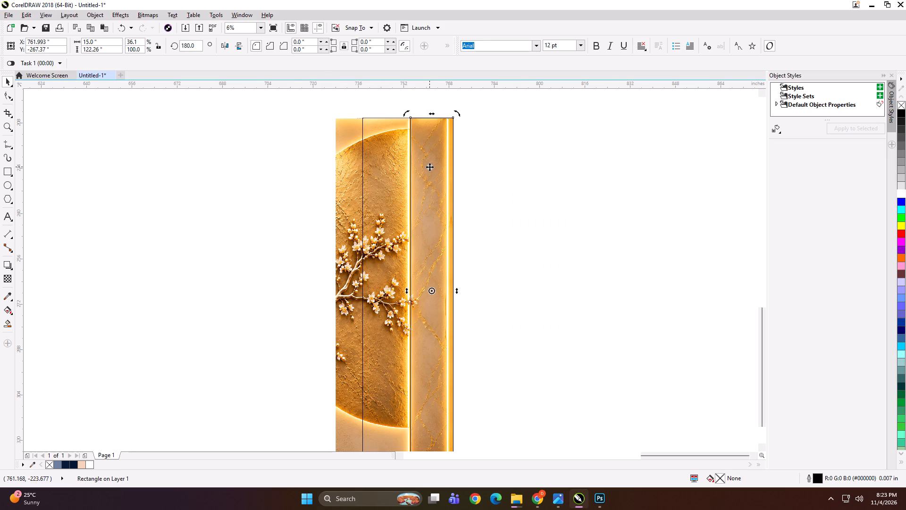
{"action": "left_click", "coordinate": [508, 176]}
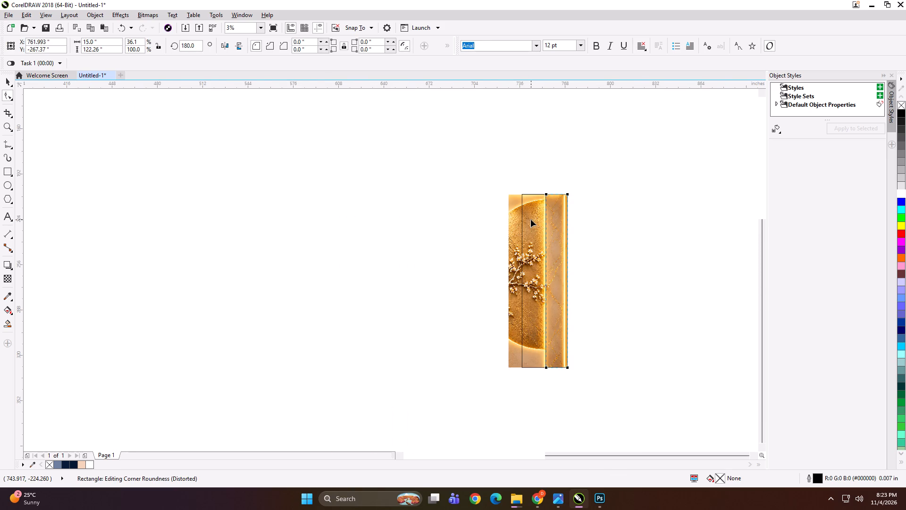
{"action": "key", "text": "ctrl+q"}
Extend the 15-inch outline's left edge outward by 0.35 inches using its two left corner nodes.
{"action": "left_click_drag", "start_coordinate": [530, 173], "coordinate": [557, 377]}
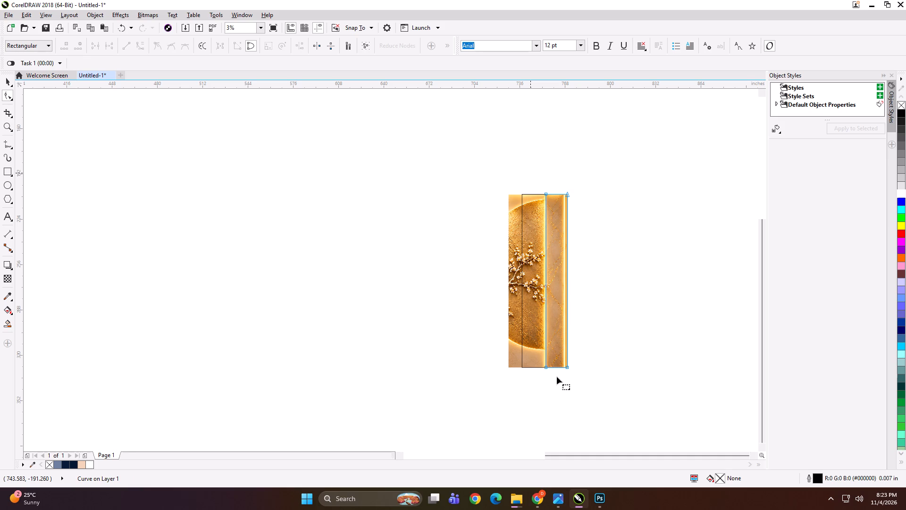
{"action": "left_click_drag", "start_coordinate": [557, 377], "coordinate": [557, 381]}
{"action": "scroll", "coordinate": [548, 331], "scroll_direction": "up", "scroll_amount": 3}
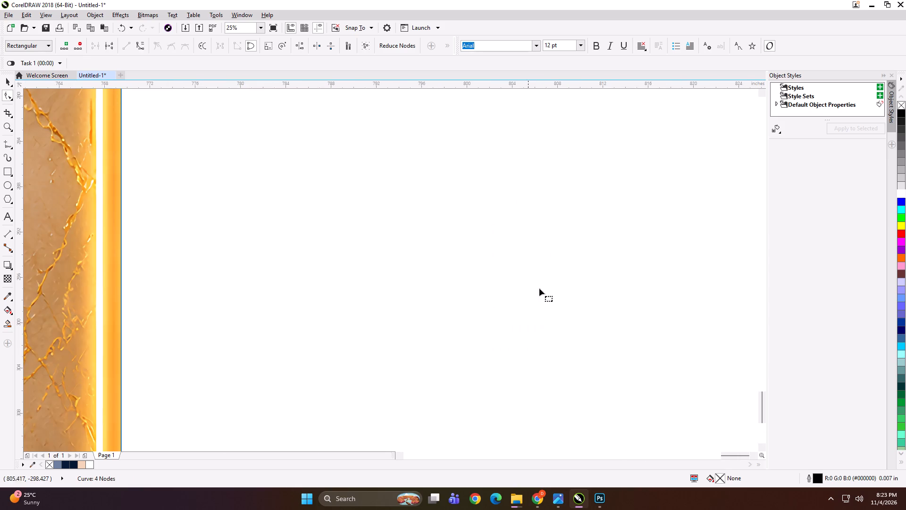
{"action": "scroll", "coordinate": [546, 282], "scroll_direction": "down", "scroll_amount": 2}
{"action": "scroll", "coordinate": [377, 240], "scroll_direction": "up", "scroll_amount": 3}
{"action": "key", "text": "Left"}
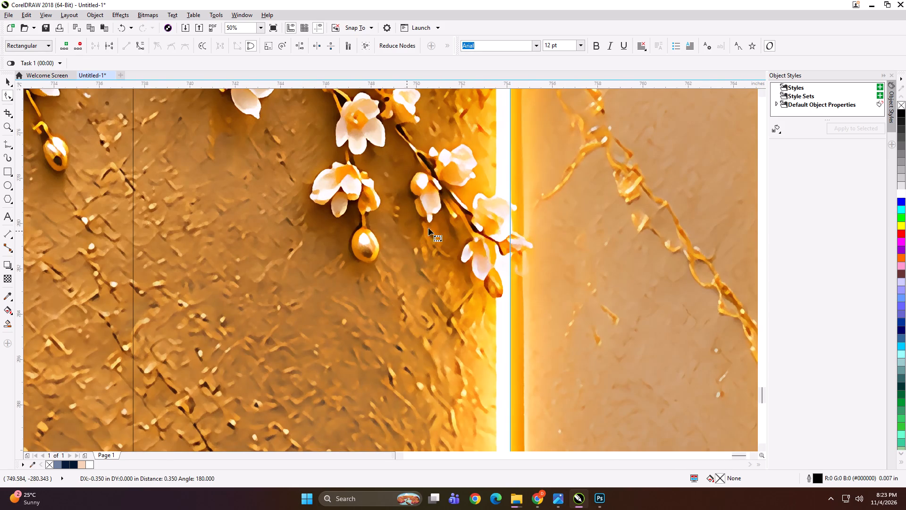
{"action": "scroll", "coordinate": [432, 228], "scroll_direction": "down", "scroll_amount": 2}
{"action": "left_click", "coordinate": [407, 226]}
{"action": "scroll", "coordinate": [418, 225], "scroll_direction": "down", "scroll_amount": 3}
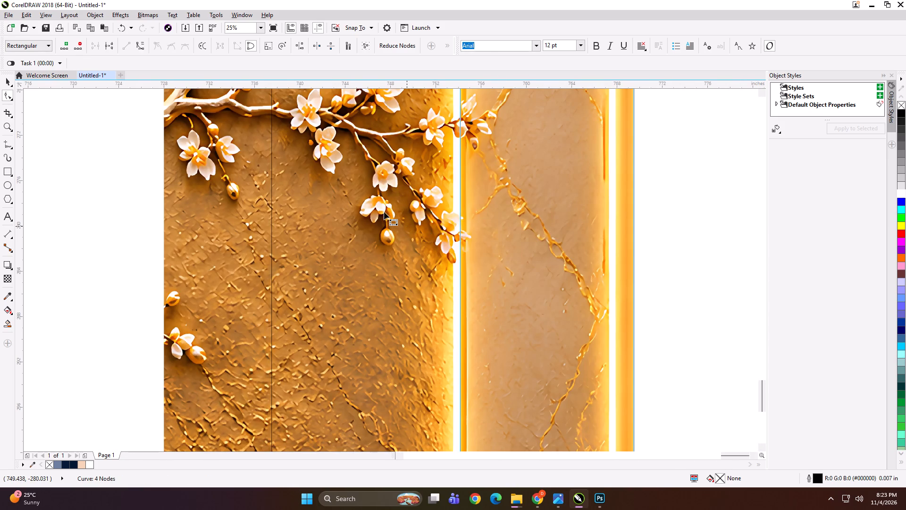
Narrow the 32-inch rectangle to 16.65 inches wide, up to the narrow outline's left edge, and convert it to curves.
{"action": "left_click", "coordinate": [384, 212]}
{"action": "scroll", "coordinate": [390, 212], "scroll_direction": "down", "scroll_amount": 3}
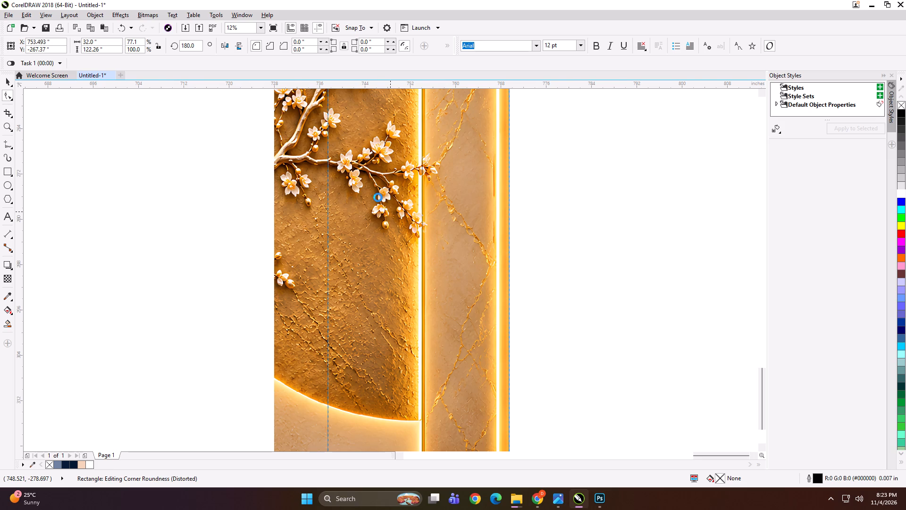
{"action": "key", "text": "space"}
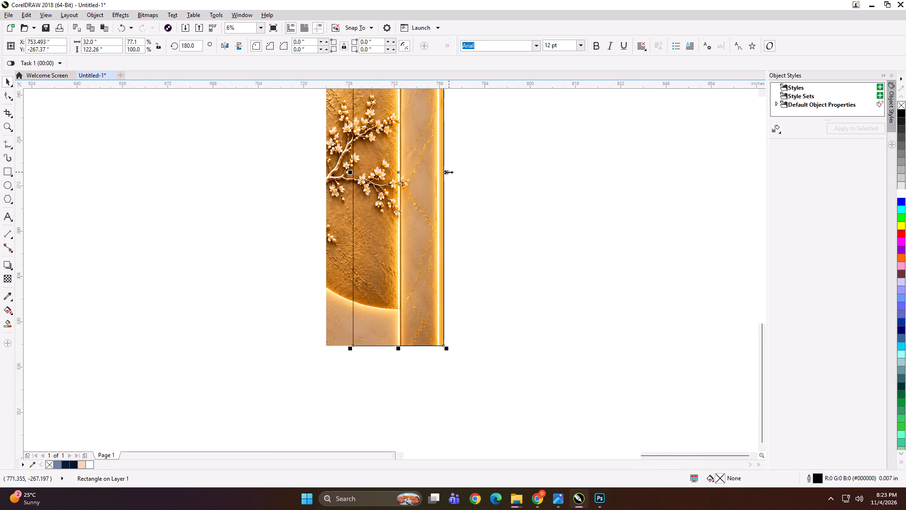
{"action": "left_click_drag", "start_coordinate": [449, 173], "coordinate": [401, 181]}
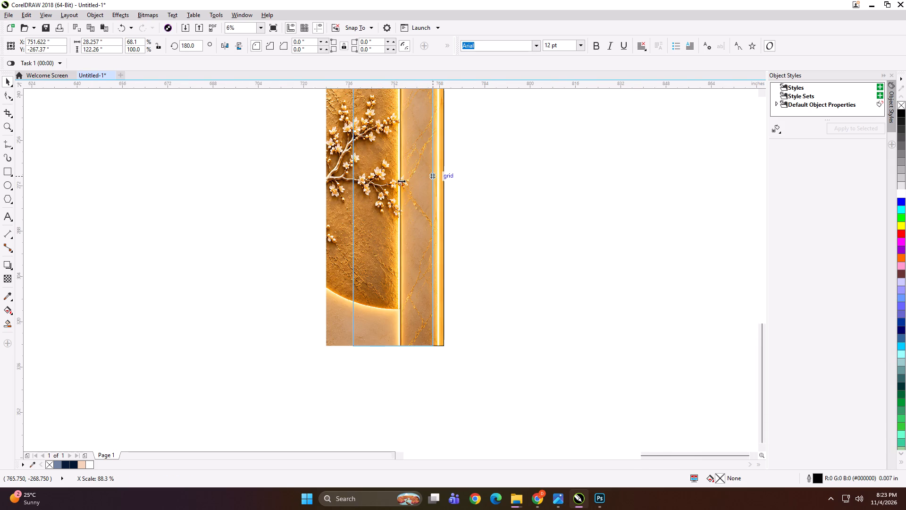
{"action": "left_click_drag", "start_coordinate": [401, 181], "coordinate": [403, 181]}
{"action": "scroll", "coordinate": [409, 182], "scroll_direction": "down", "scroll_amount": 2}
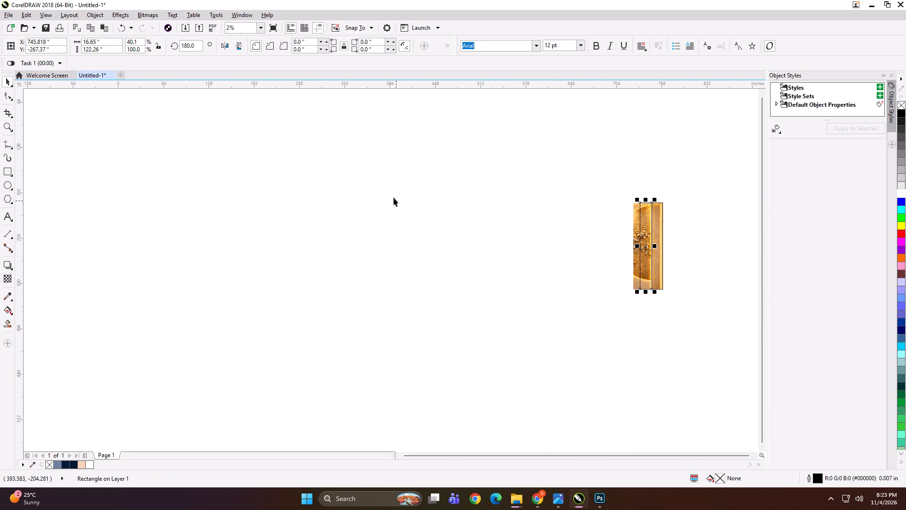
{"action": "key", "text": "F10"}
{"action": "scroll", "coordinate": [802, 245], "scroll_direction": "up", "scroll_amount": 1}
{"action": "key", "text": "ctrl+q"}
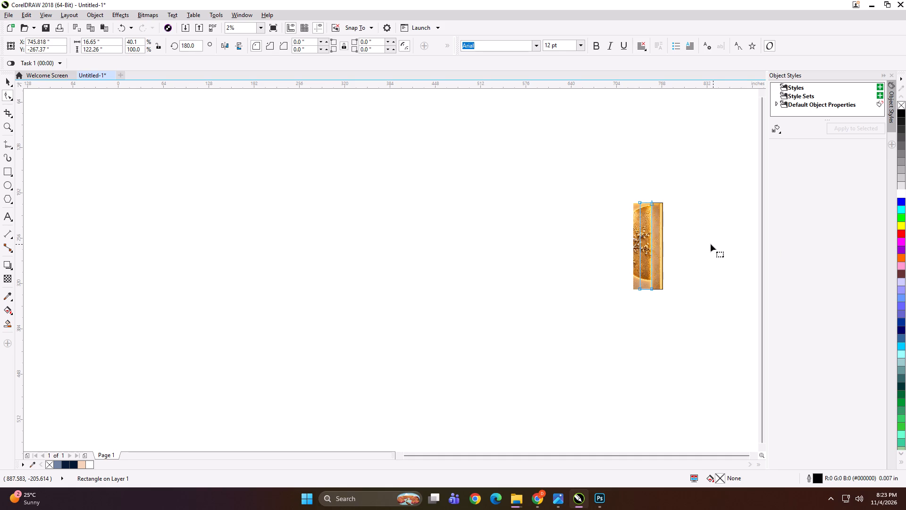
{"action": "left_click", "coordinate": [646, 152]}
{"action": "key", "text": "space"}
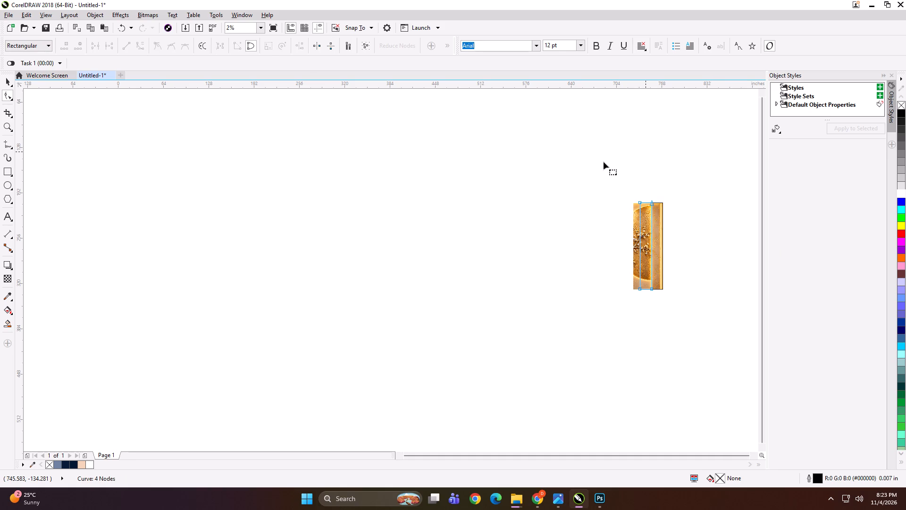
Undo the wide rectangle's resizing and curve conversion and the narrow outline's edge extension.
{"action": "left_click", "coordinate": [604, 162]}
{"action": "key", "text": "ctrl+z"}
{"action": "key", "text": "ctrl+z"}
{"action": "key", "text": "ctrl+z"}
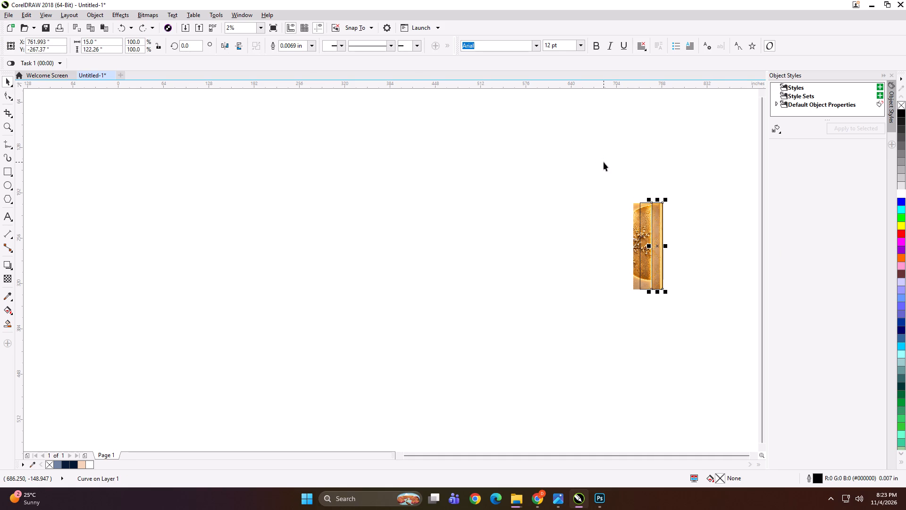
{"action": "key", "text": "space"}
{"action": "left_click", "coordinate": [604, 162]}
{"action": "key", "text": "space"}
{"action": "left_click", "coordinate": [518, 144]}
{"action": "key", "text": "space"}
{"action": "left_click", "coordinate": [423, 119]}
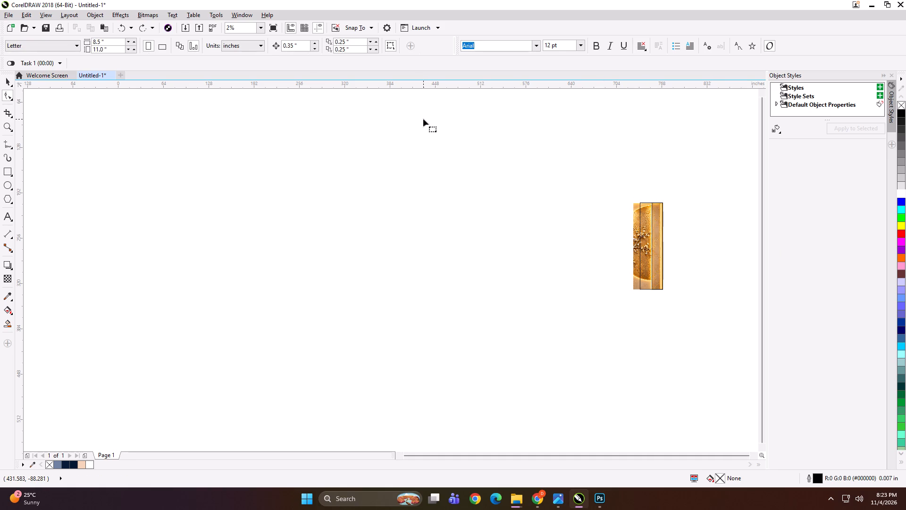
Set the nudge distance to 0.5 inches and extend the 15-inch outline's left edge outward by one nudge.
{"action": "double_click", "coordinate": [299, 44]}
{"action": "key", "text": "ctrl+a"}
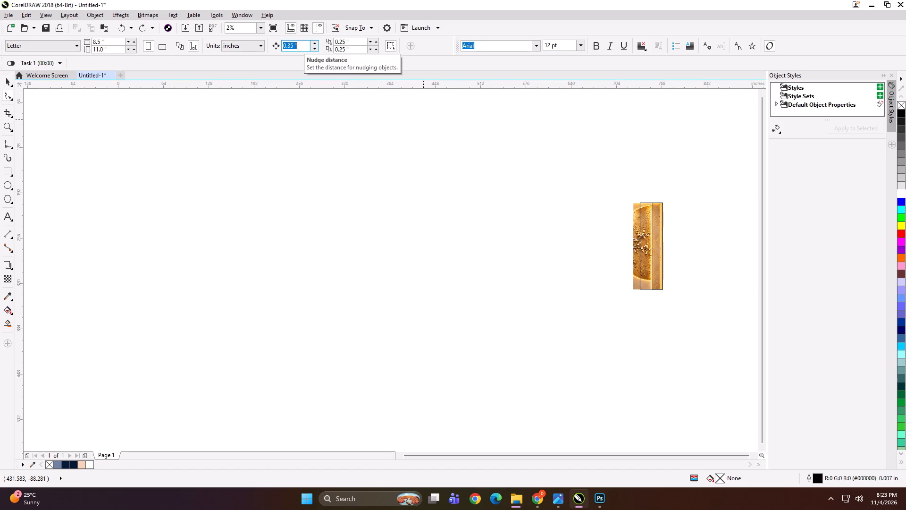
{"action": "type", "text": ".5"}
{"action": "key", "text": "Return"}
{"action": "scroll", "coordinate": [649, 225], "scroll_direction": "up", "scroll_amount": 2}
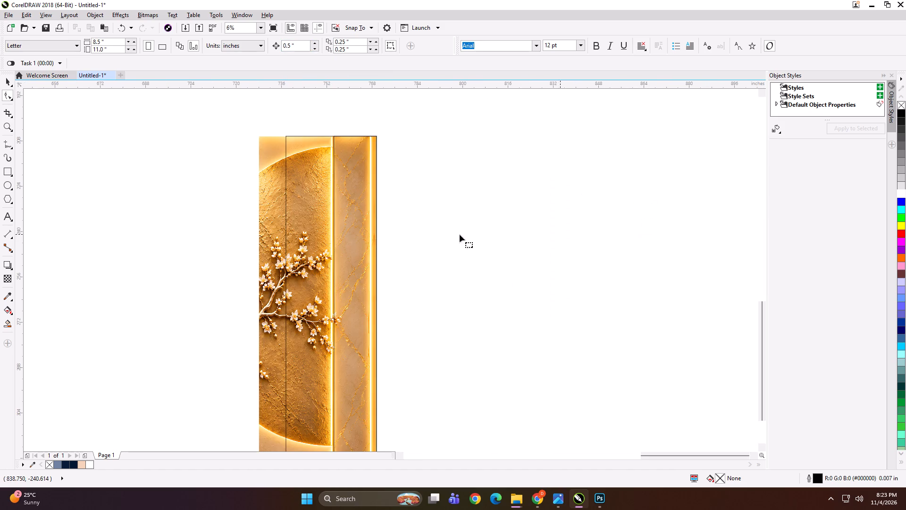
{"action": "key", "text": "space"}
{"action": "left_click", "coordinate": [368, 216]}
{"action": "key", "text": "F10"}
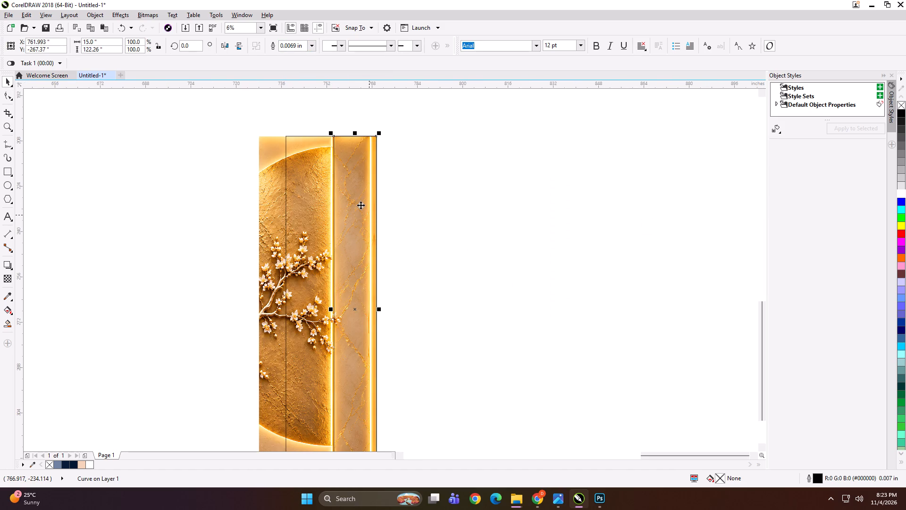
{"action": "scroll", "coordinate": [364, 173], "scroll_direction": "down", "scroll_amount": 1}
{"action": "left_click_drag", "start_coordinate": [535, 187], "coordinate": [563, 382]}
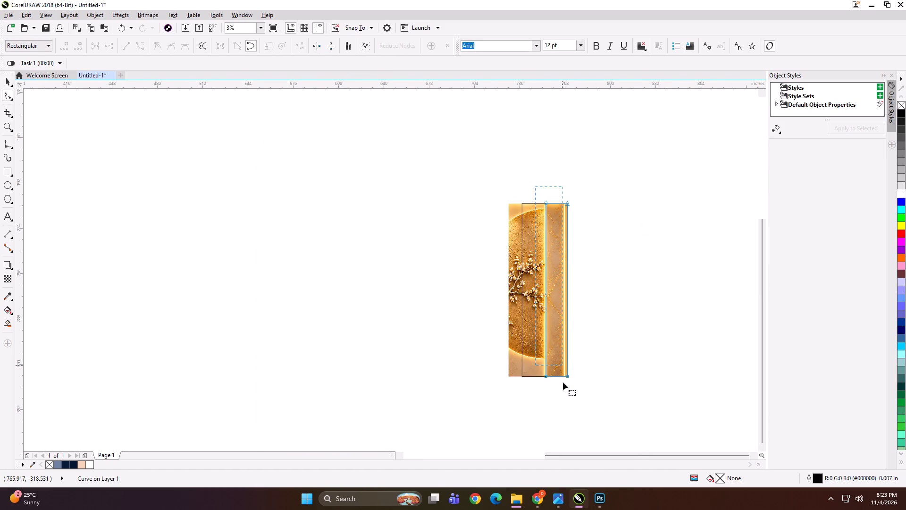
{"action": "left_click_drag", "start_coordinate": [563, 382], "coordinate": [557, 392]}
{"action": "scroll", "coordinate": [557, 368], "scroll_direction": "up", "scroll_amount": 2}
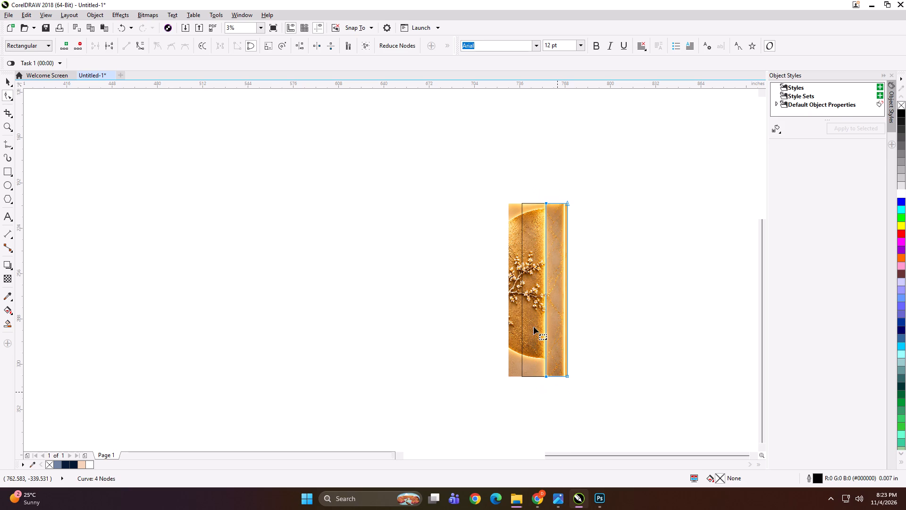
{"action": "key", "text": "Left"}
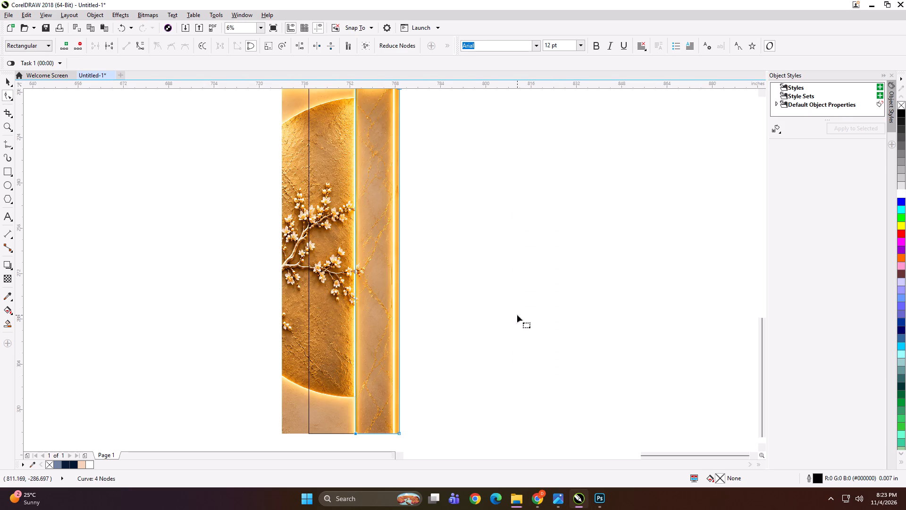
Narrow the 32-inch rectangle to 16.5 inches wide so it ends at the narrow outline's left edge.
{"action": "left_click", "coordinate": [340, 234]}
{"action": "scroll", "coordinate": [378, 245], "scroll_direction": "down", "scroll_amount": 1}
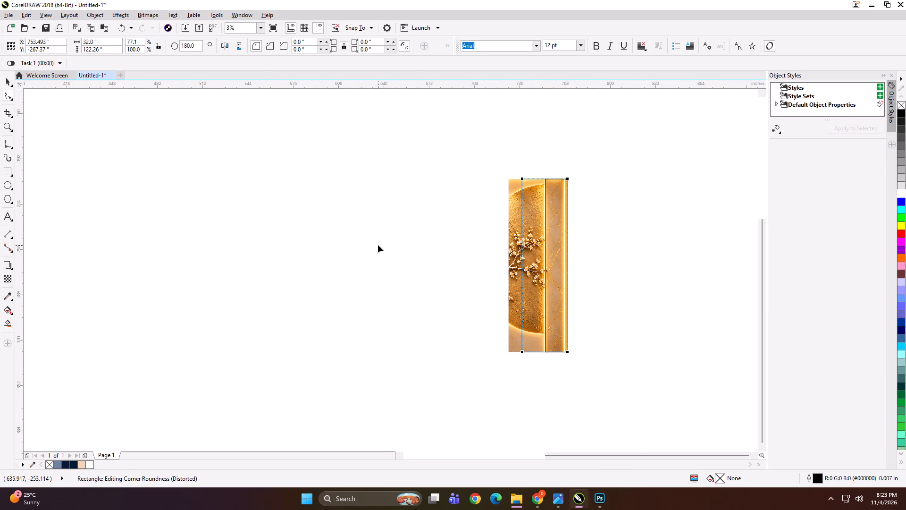
{"action": "key", "text": "space"}
{"action": "left_click_drag", "start_coordinate": [570, 268], "coordinate": [549, 268]}
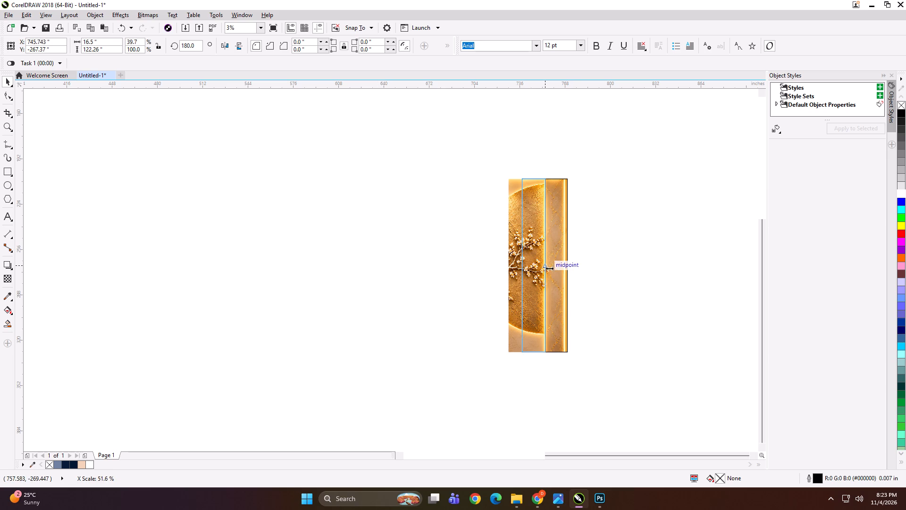
{"action": "left_click_drag", "start_coordinate": [549, 268], "coordinate": [548, 268]}
Convert the 16.5-inch rectangle to curves and extend its right edge outward by 1 inch.
{"action": "key", "text": "F10"}
{"action": "key", "text": "ctrl+q"}
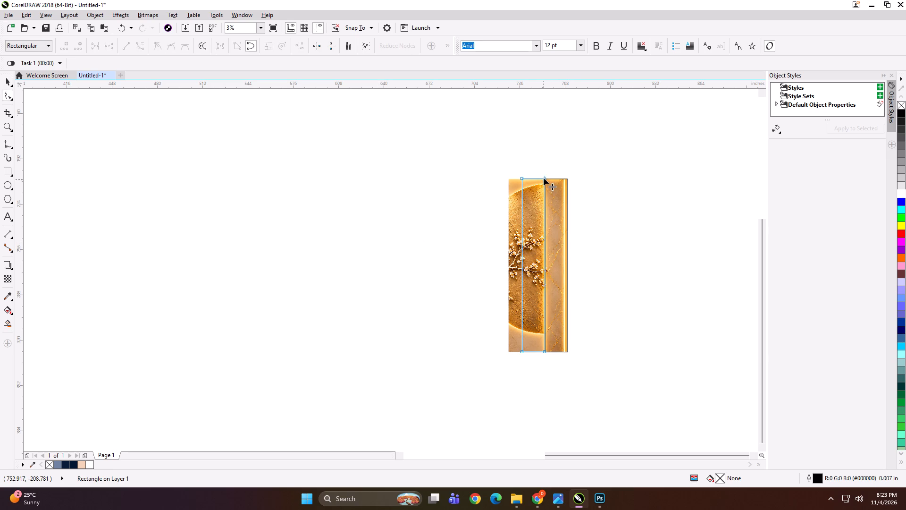
{"action": "left_click_drag", "start_coordinate": [540, 157], "coordinate": [550, 394]}
{"action": "key", "text": "Right"}
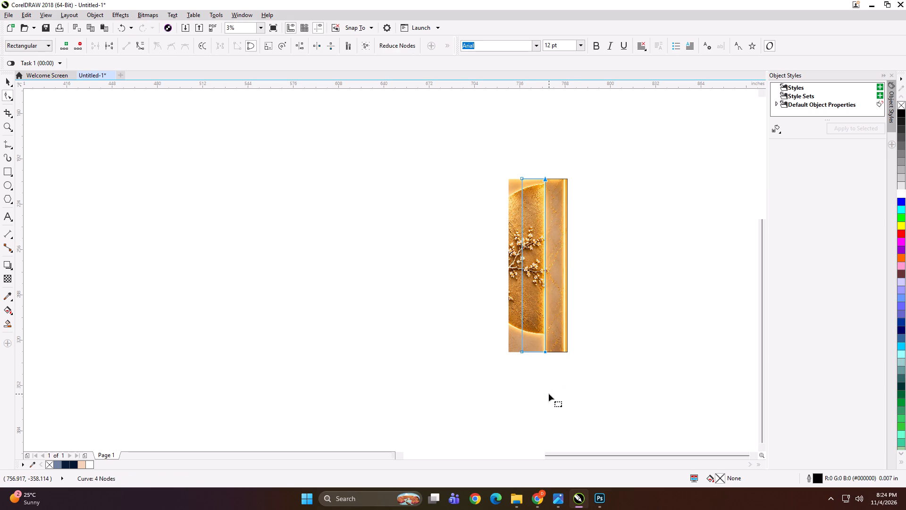
{"action": "key", "text": "Right"}
{"action": "key", "text": "space"}
Group both panel outlines, PowerClip the gold blossom artwork inside them, and ungroup them into two separate panels.
{"action": "left_click", "coordinate": [559, 309], "text": "shift"}
{"action": "key", "text": "ctrl+g"}
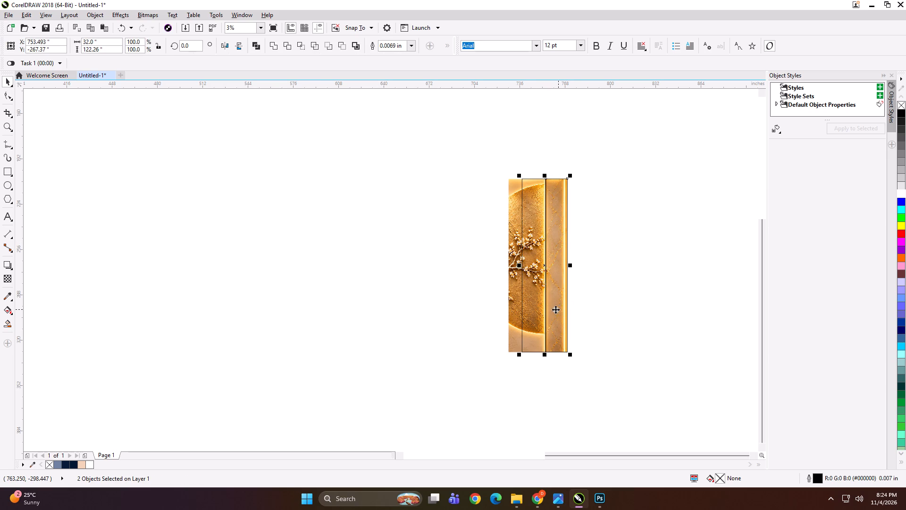
{"action": "left_click", "coordinate": [515, 297]}
{"action": "key", "text": "shift+Return"}
{"action": "left_click", "coordinate": [535, 280]}
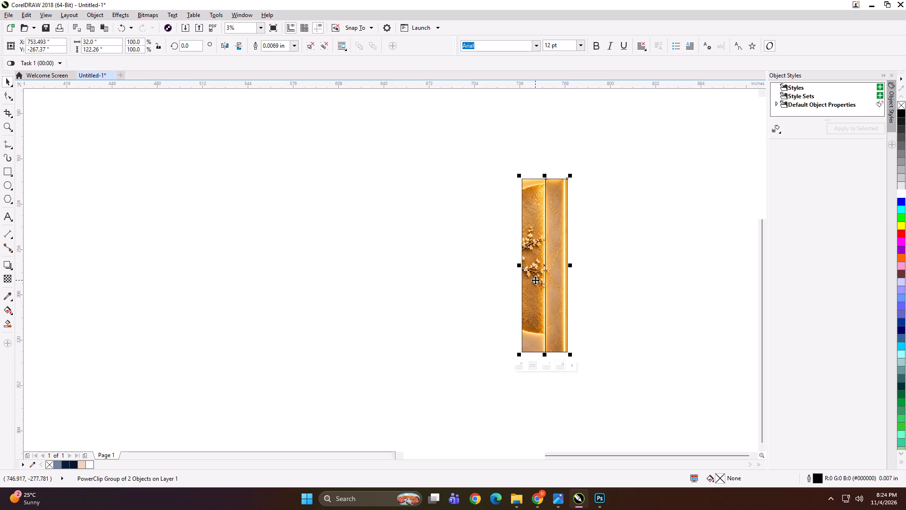
{"action": "key", "text": "ctrl+u"}
{"action": "key", "text": "ctrl+u"}
Move the 15.5-inch panel a net 1.5 inches right to leave a small gap between the two panels.
{"action": "left_click", "coordinate": [629, 276]}
{"action": "left_click", "coordinate": [558, 274]}
{"action": "key", "text": "Right"}
{"action": "key", "text": "Right"}
{"action": "key", "text": "Right"}
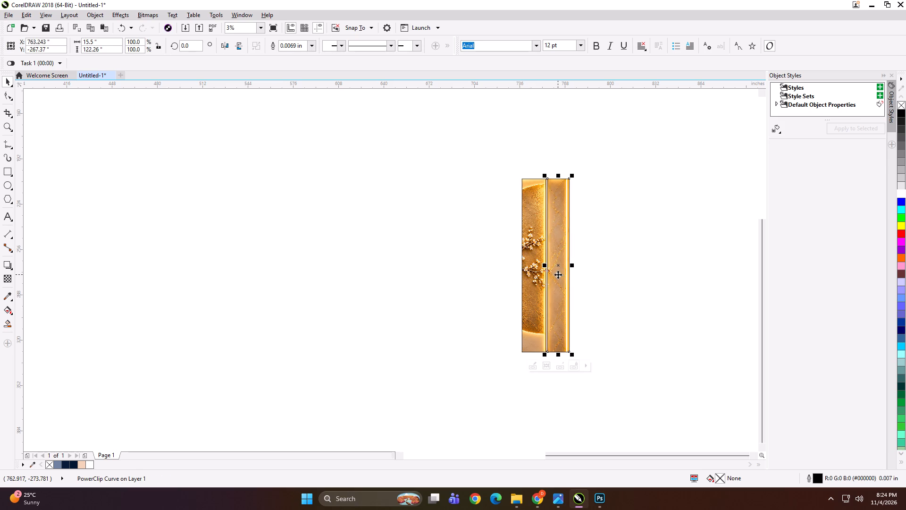
{"action": "key", "text": "Right"}
{"action": "key", "text": "Right"}
{"action": "left_click", "coordinate": [613, 259]}
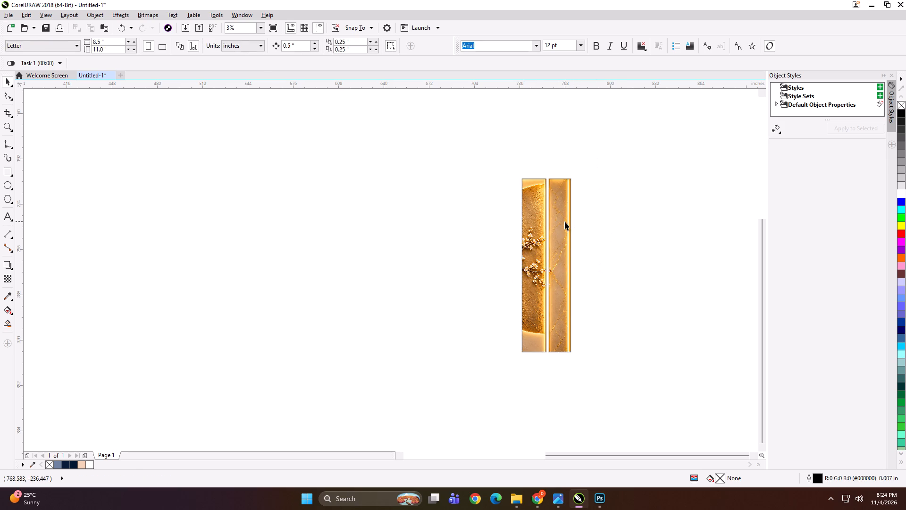
{"action": "left_click", "coordinate": [565, 221]}
{"action": "key", "text": "Left"}
{"action": "key", "text": "Left"}
Select both clipped panels and group them together.
{"action": "left_click", "coordinate": [597, 173]}
{"action": "left_click_drag", "start_coordinate": [603, 154], "coordinate": [493, 372]}
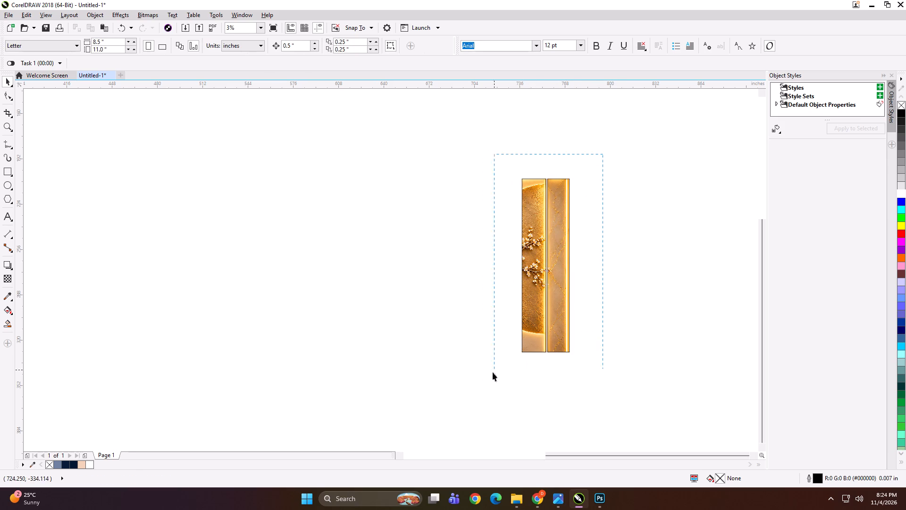
{"action": "left_click_drag", "start_coordinate": [493, 372], "coordinate": [485, 385]}
{"action": "key", "text": "ctrl+g"}
Export the grouped panels as a TIFF named 33.5x122 in the NOV > 4 > GGODS HOME folder.
{"action": "key", "text": "ctrl+e"}
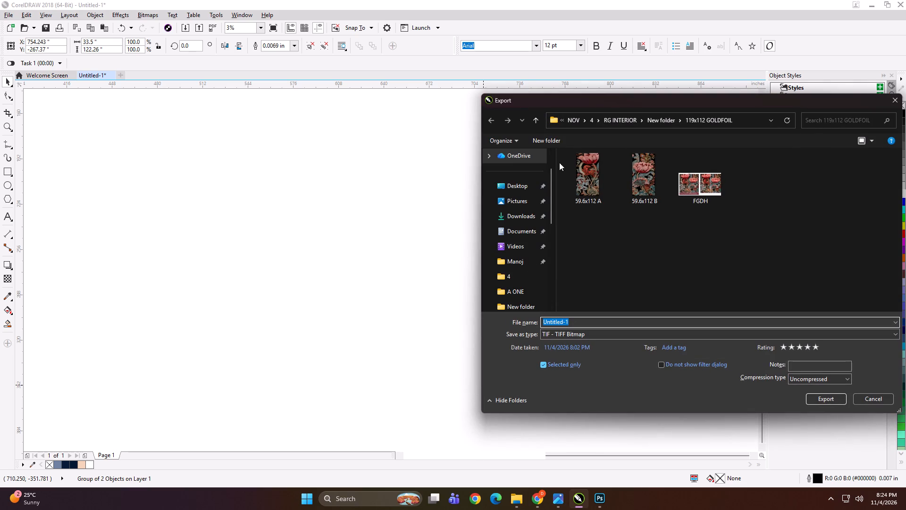
{"action": "left_click", "coordinate": [539, 117]}
{"action": "left_click", "coordinate": [539, 117]}
{"action": "left_click", "coordinate": [540, 120]}
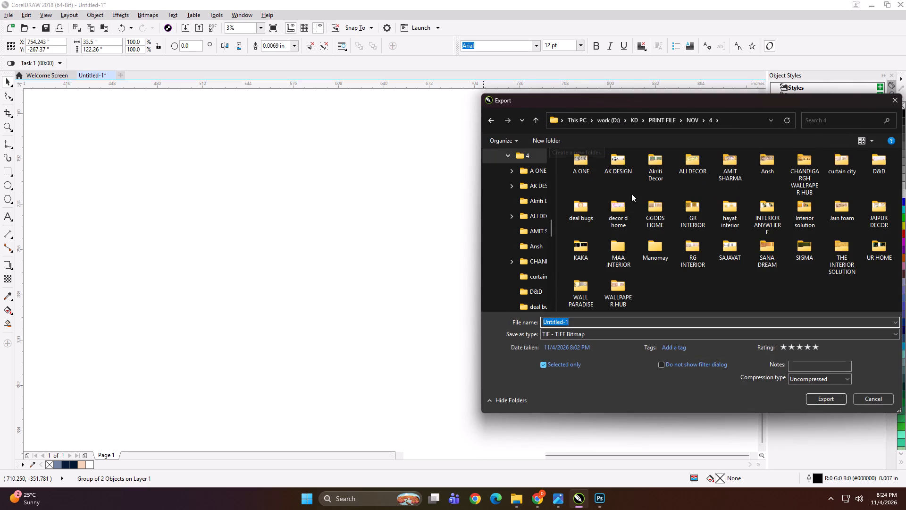
{"action": "double_click", "coordinate": [655, 210]}
{"action": "left_click", "coordinate": [608, 324]}
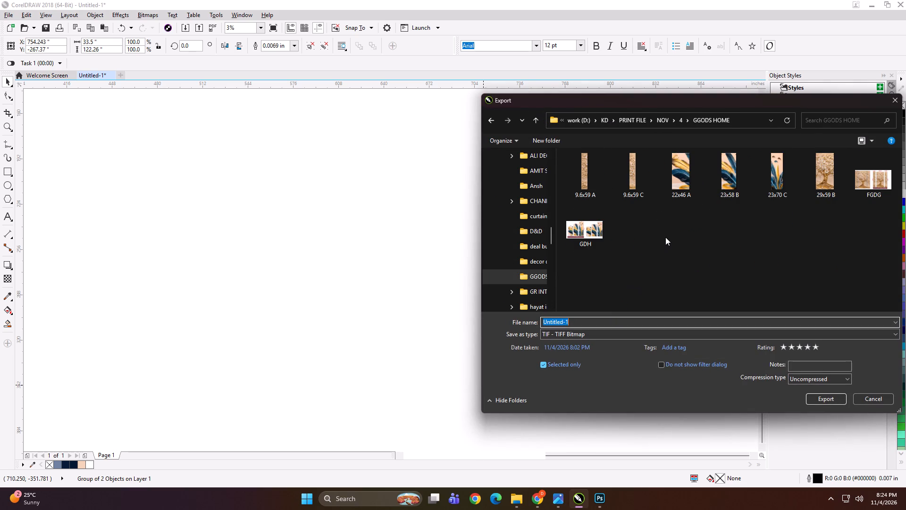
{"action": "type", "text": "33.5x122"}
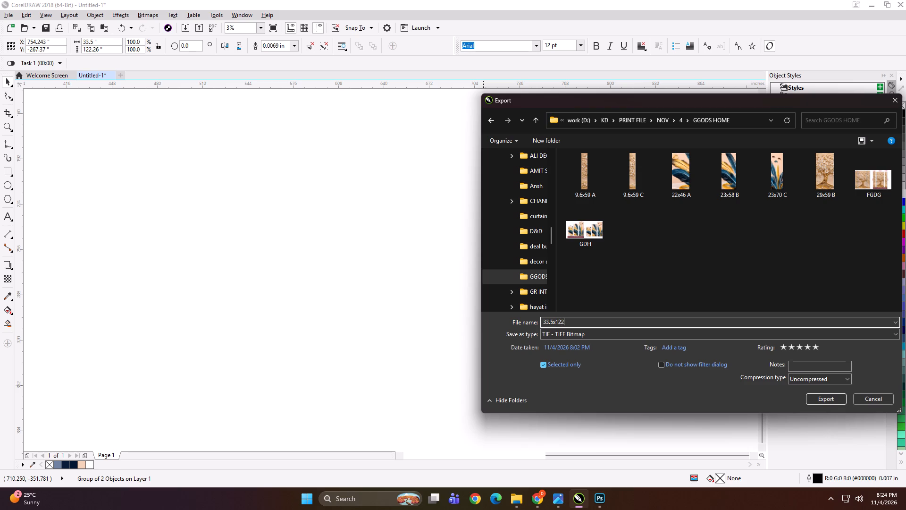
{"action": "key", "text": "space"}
Complete the export of the selected two-panel group as the uncompressed TIFF 33.5x122 in the GGODS HOME folder.
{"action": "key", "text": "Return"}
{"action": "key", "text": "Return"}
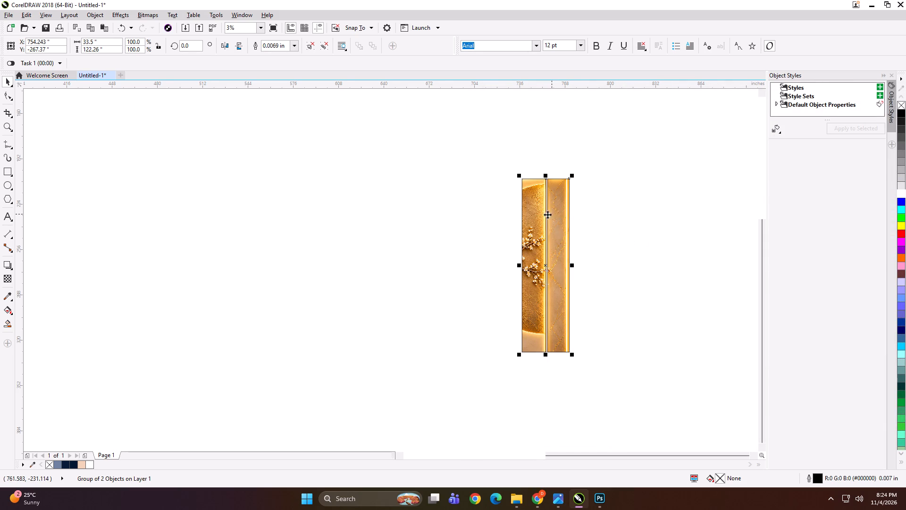
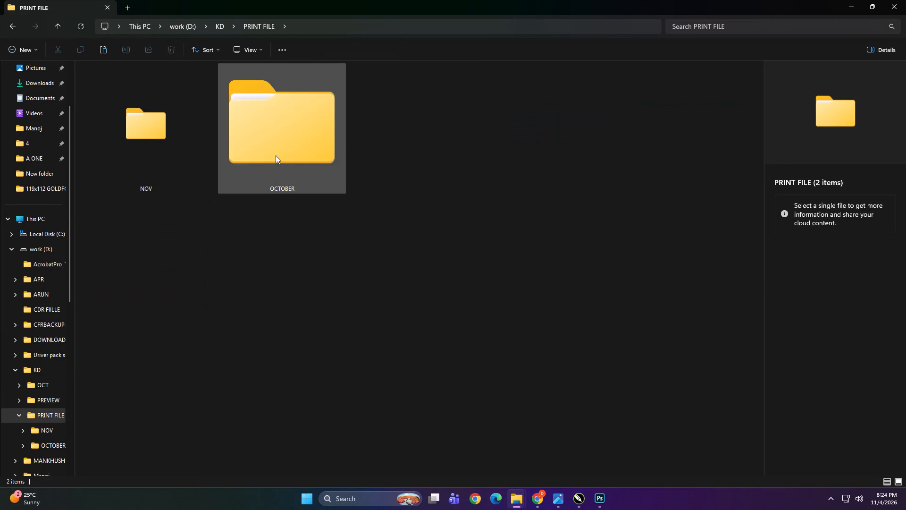
Copy the 33.5x122 TIFF from the work drive's PRINT FILE > NOV > 4 > GGODS HOME folder.
{"action": "triple_click", "coordinate": [156, 136]}
{"action": "double_click", "coordinate": [525, 145]}
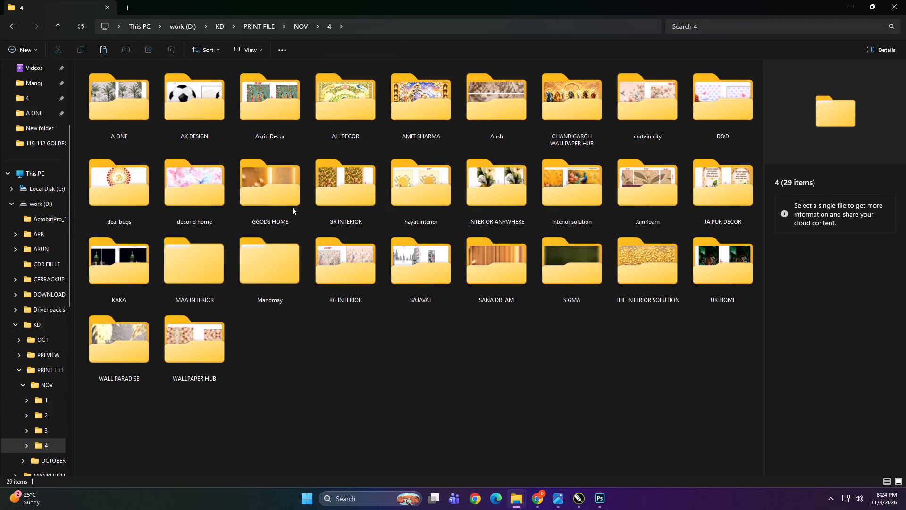
{"action": "double_click", "coordinate": [270, 199]}
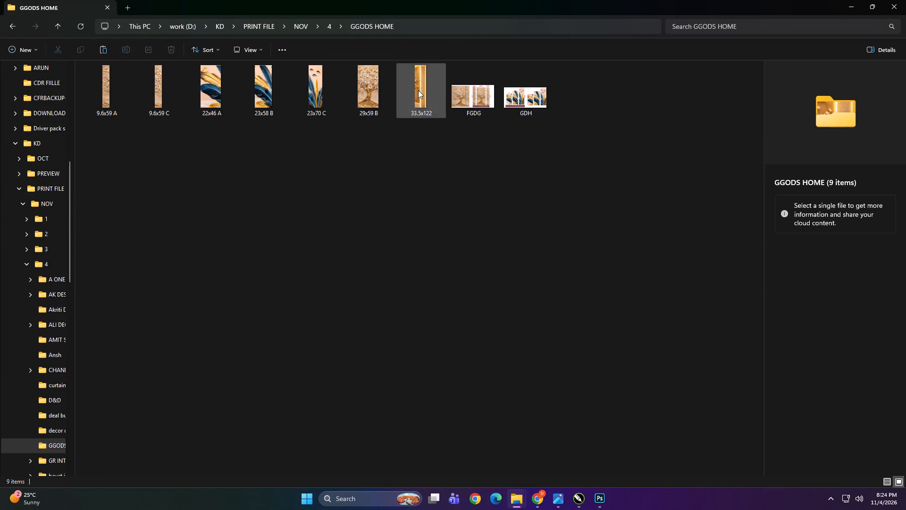
{"action": "left_click", "coordinate": [418, 90]}
{"action": "key", "text": "ctrl+c"}
Paste the copied TIFF into Print > NOV > 4 > GGODS HOME on the DIGITECH_SHAREDRIVE network drive and minimize the file window.
{"action": "scroll", "coordinate": [34, 329], "scroll_direction": "up", "scroll_amount": 5}
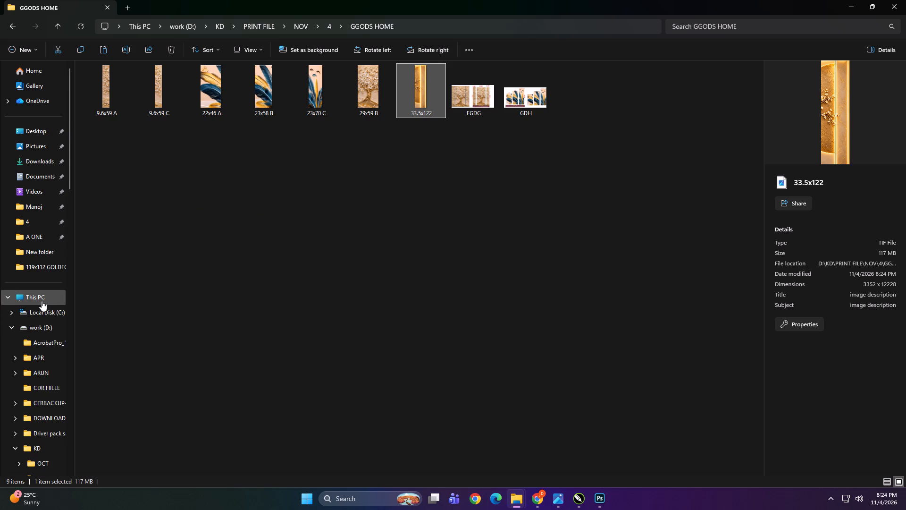
{"action": "left_click", "coordinate": [42, 301]}
{"action": "double_click", "coordinate": [158, 295]}
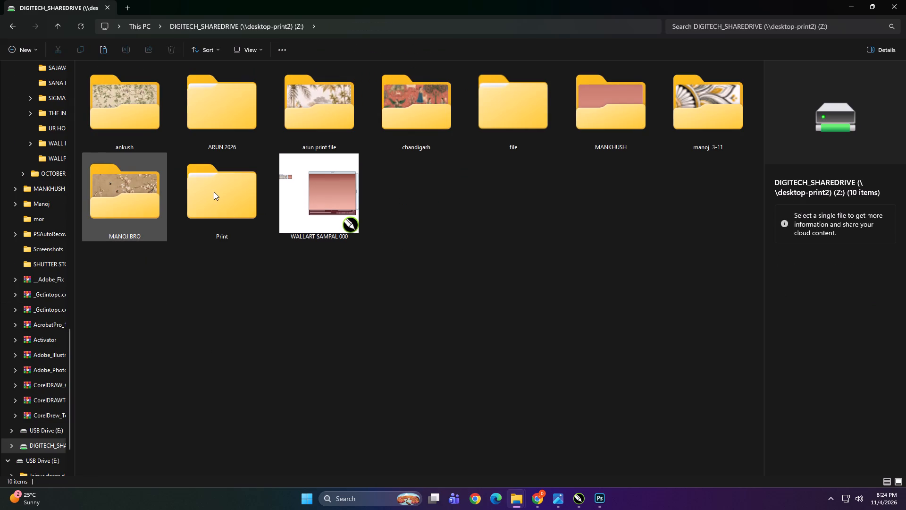
{"action": "double_click", "coordinate": [214, 192]}
{"action": "double_click", "coordinate": [119, 103]}
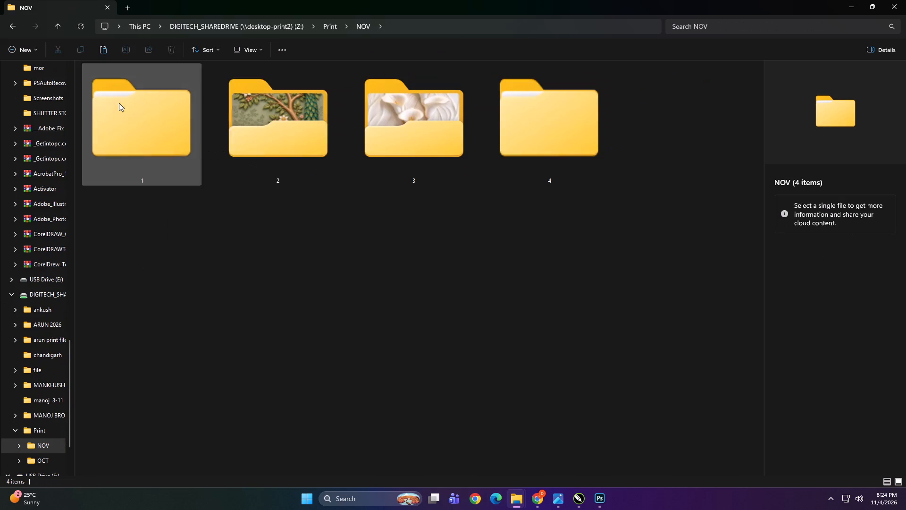
{"action": "double_click", "coordinate": [598, 136]}
{"action": "left_click", "coordinate": [361, 348]}
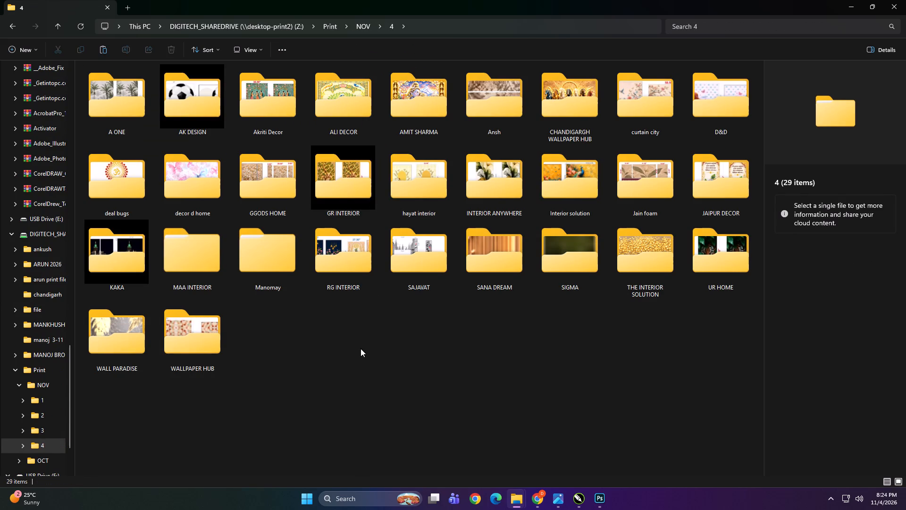
{"action": "triple_click", "coordinate": [248, 167]}
{"action": "right_click", "coordinate": [287, 252]}
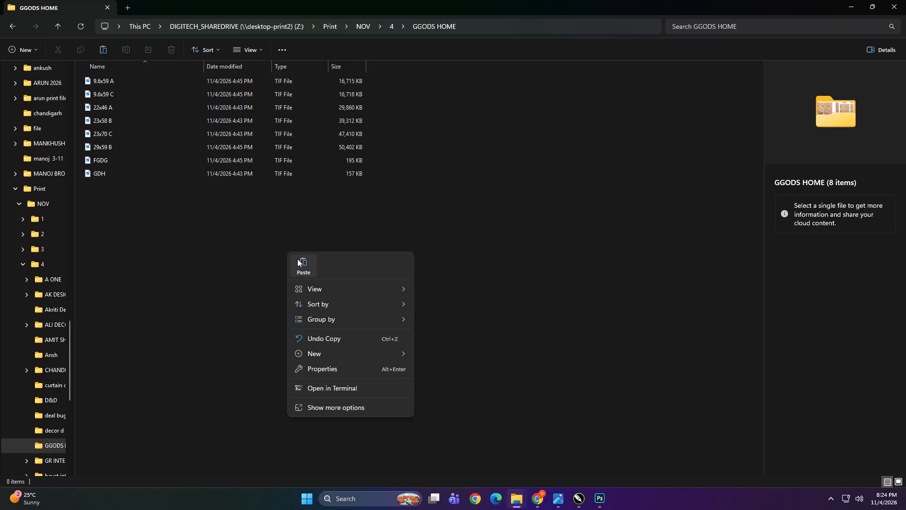
{"action": "left_click", "coordinate": [297, 259]}
{"action": "left_click", "coordinate": [853, 7]}
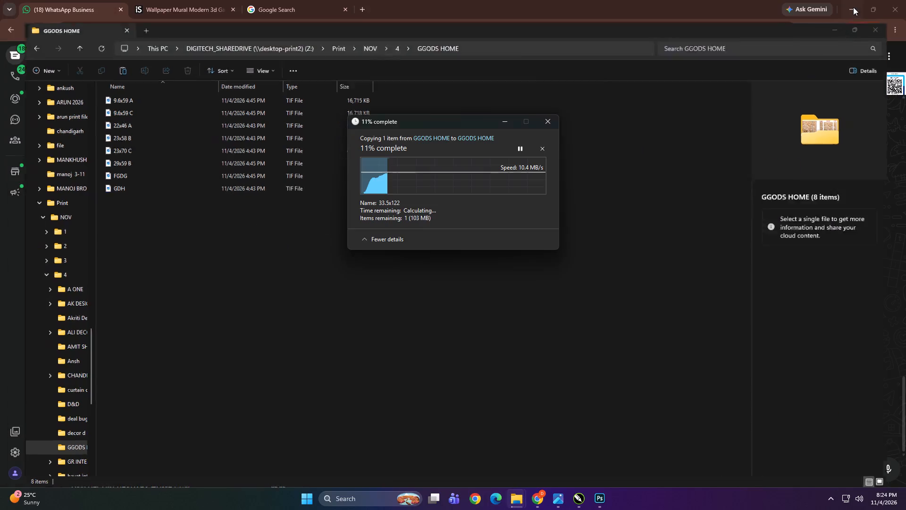